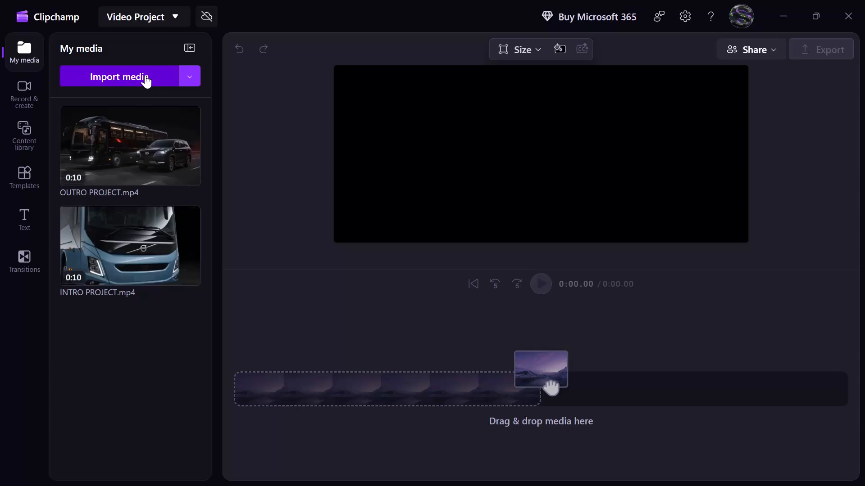
Import the Screenrecording_20261030_000609 bus simulator video from the Ai Vid folder into the project media.
scroll(264, 187, "down", 2)
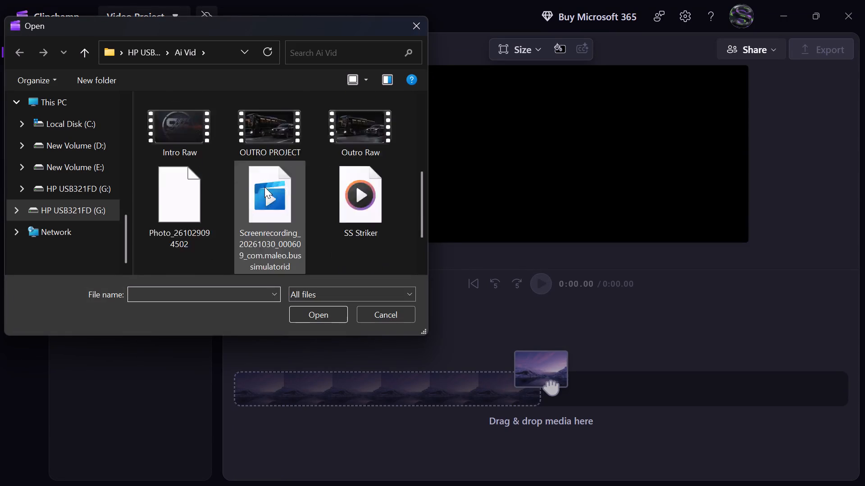
scroll(264, 187, "down", 1)
left_click(262, 201)
left_click(274, 130)
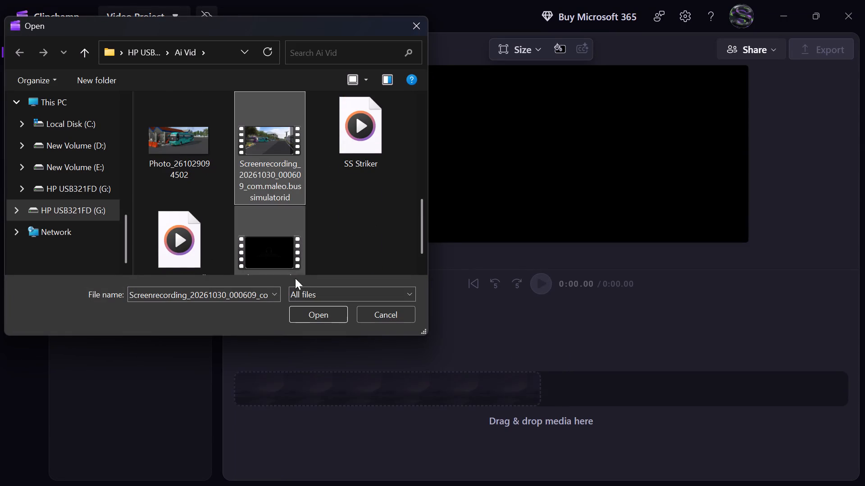
left_click(318, 319)
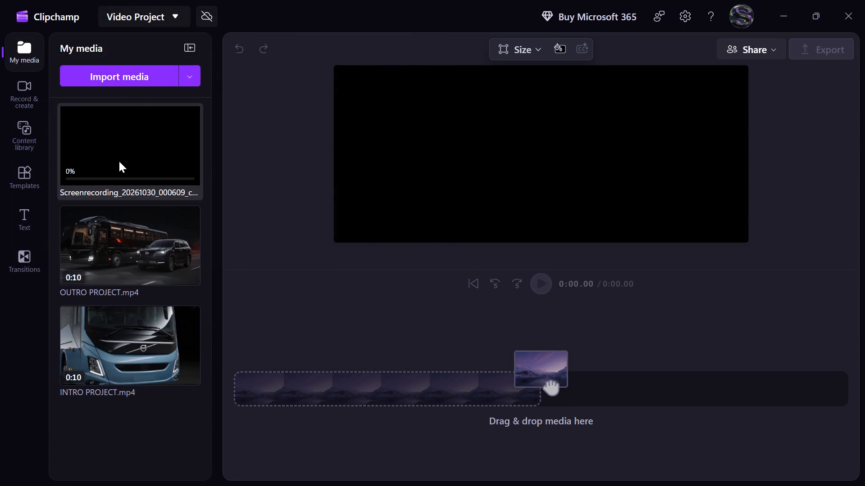
Import the profounder_com_b64210eea19cb0f33 media file from the Saved Videos folder inside Videos into the project media.
left_click(145, 79)
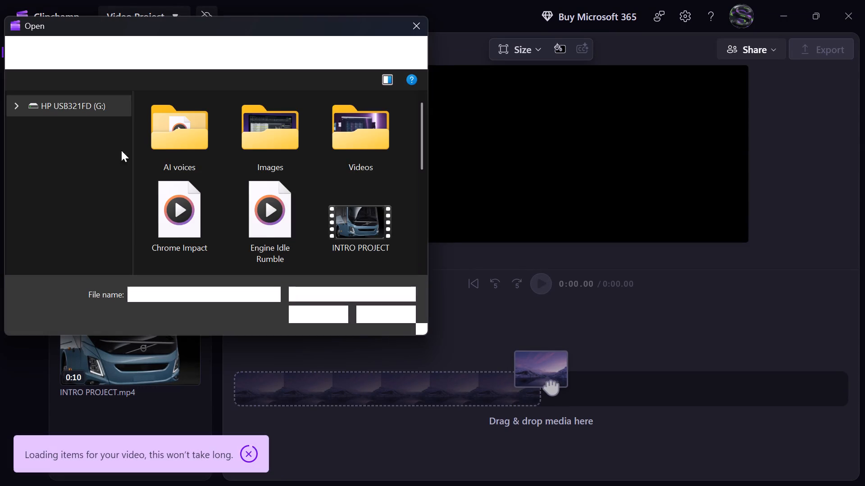
scroll(77, 153, "up", 5)
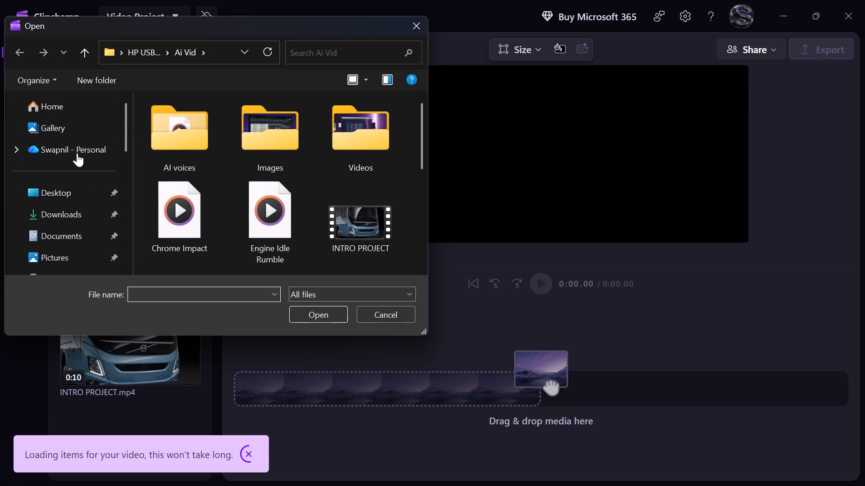
scroll(77, 243, "down", 1)
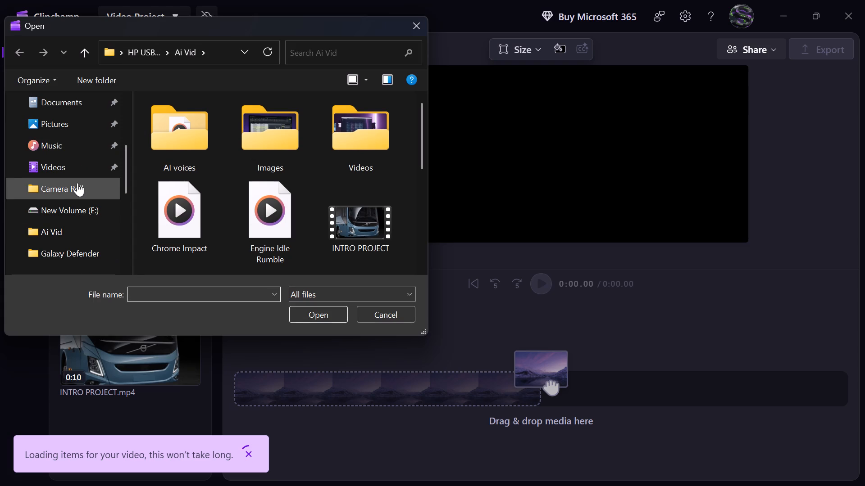
left_click(88, 157)
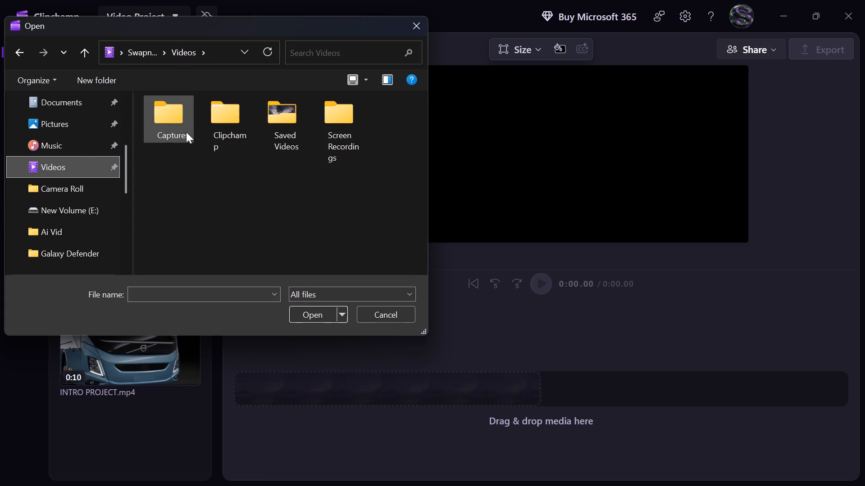
left_click(269, 129)
key("Return")
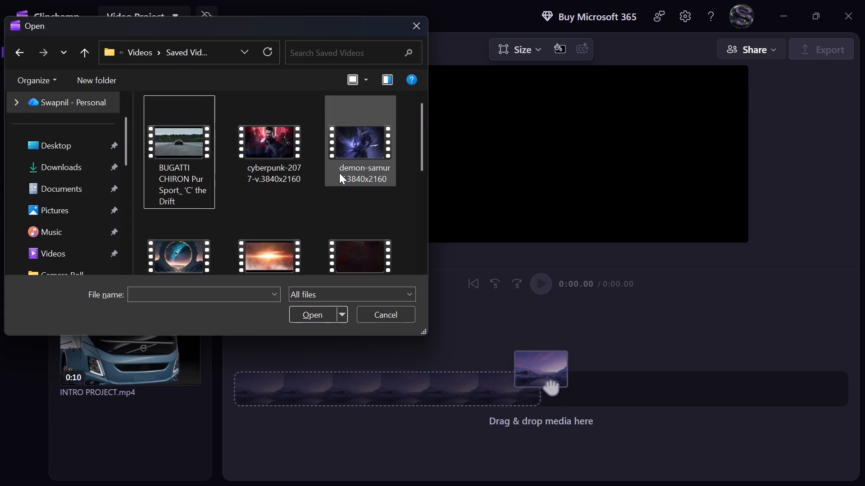
scroll(340, 173, "down", 2)
left_click(289, 134)
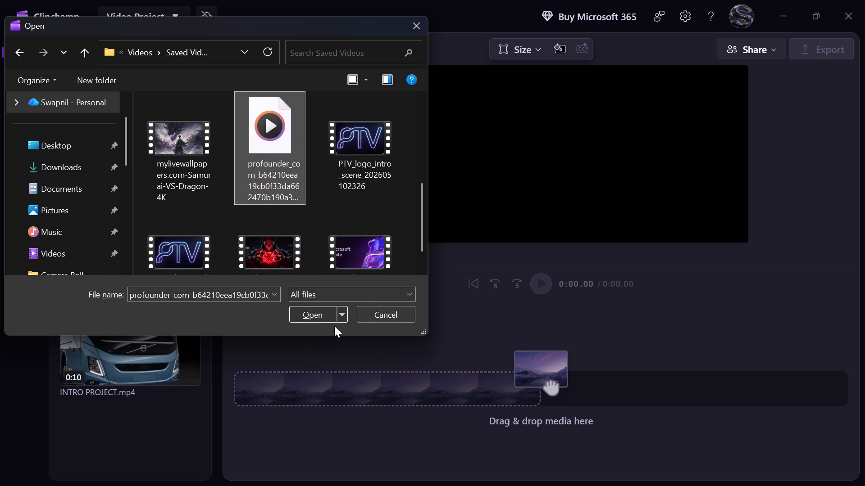
left_click(315, 320)
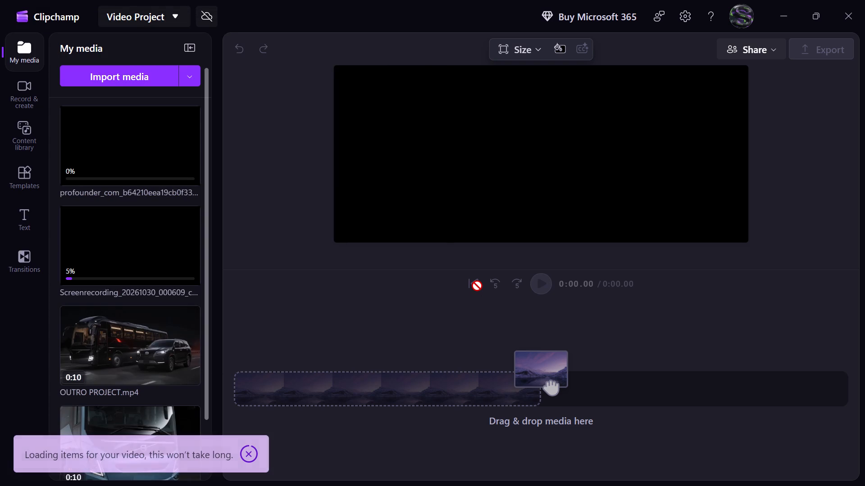
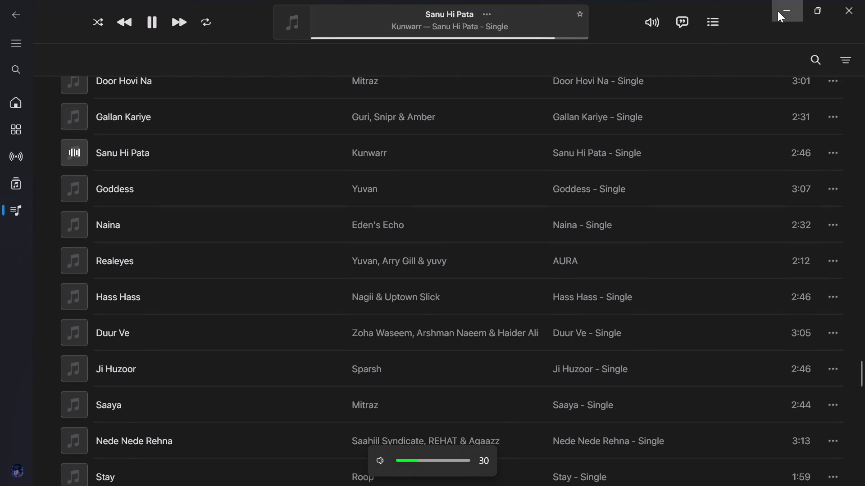
Return to Clipchamp and add the INTRO PROJECT clip to the timeline, followed by the 13:04 Screenrecording clip.
left_click(778, 11)
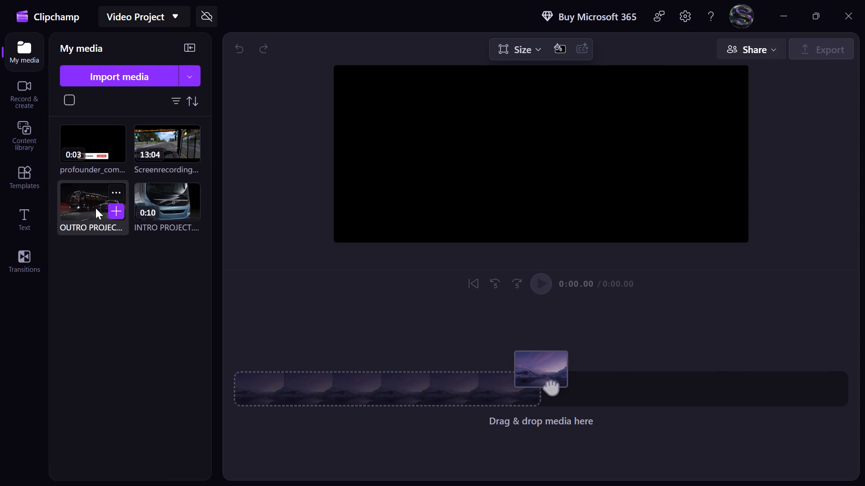
left_click(186, 211)
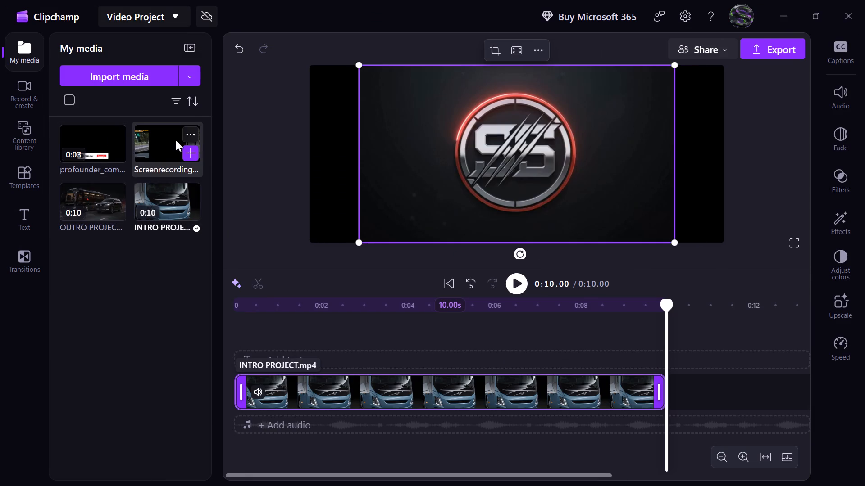
left_click(198, 152)
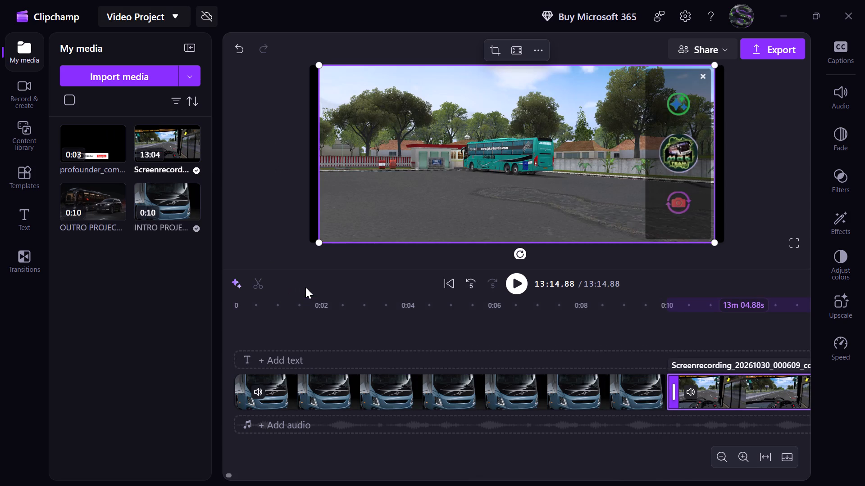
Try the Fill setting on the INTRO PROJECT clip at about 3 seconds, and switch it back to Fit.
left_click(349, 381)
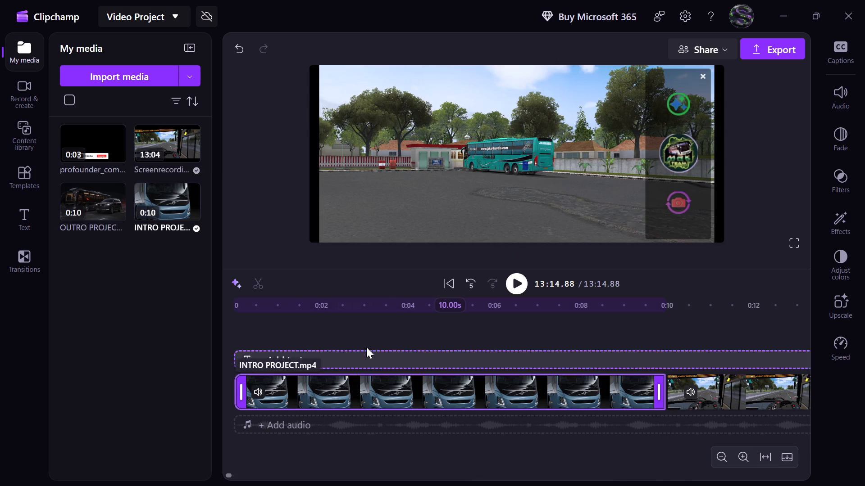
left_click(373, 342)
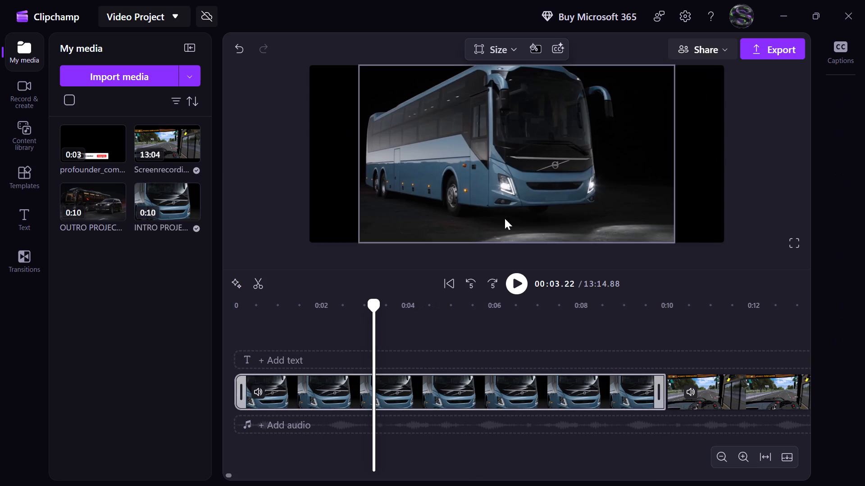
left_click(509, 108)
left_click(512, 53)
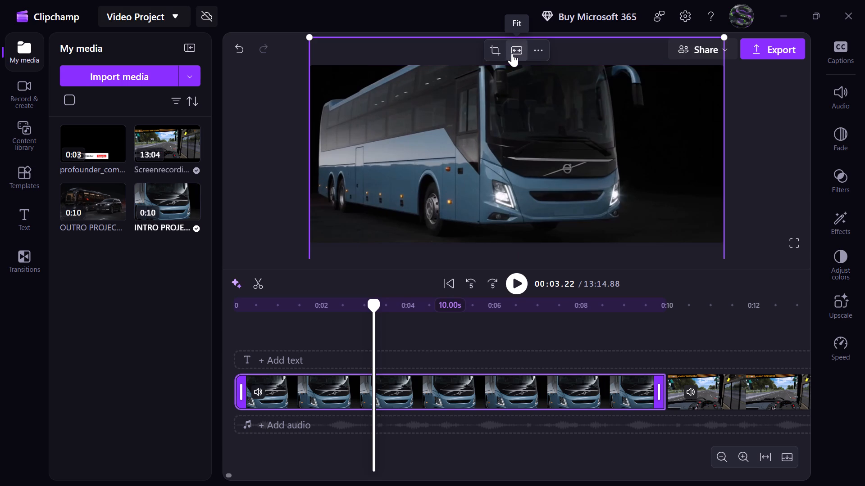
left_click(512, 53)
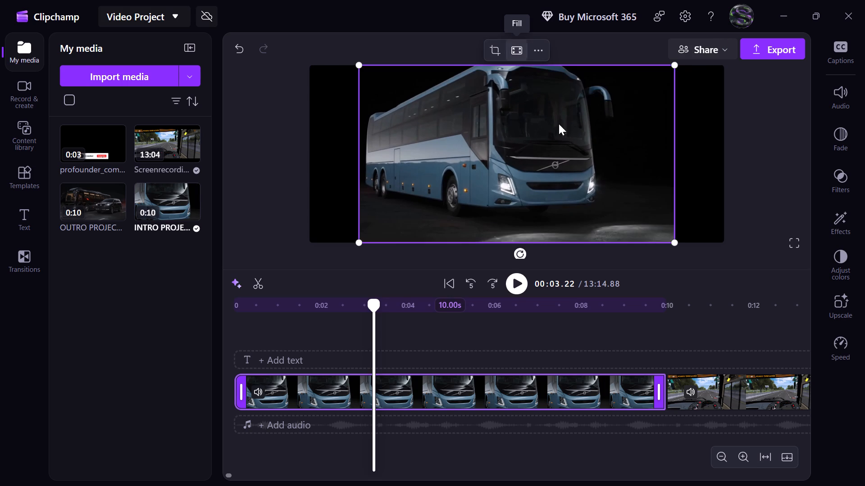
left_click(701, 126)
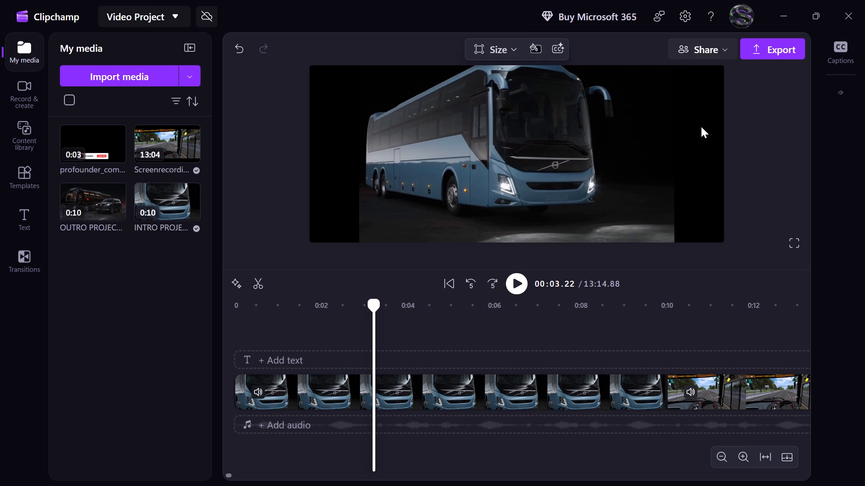
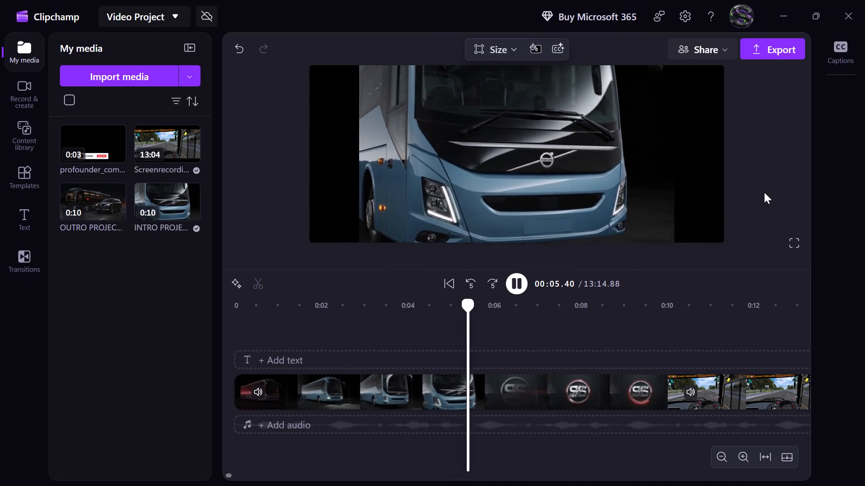
Play the intro from the start into the 13:04 Screenrecording clip, and set that clip to Fill the frame.
key("Left")
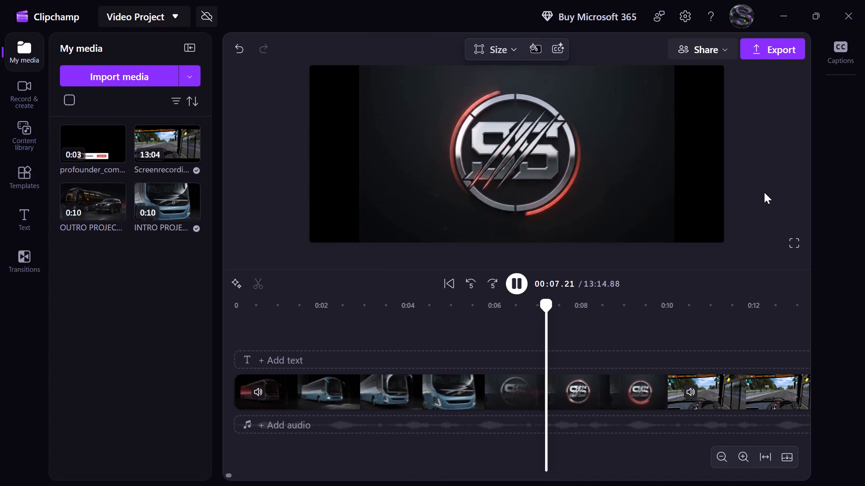
key("space")
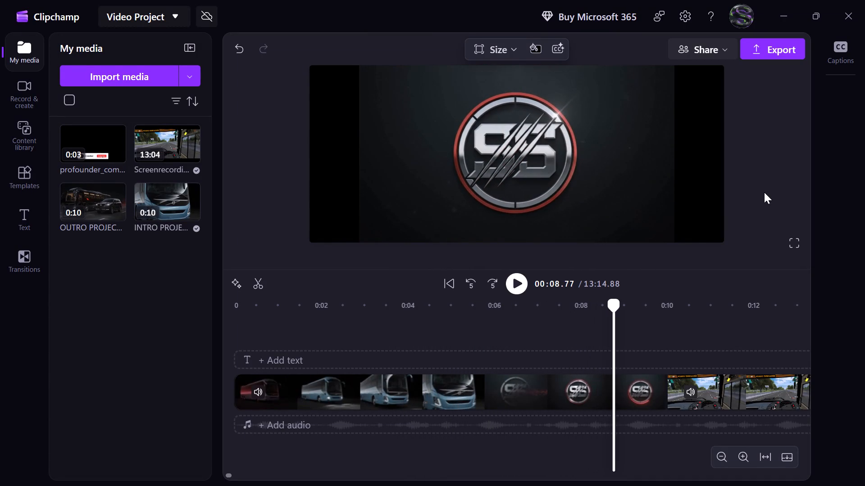
left_click(236, 320)
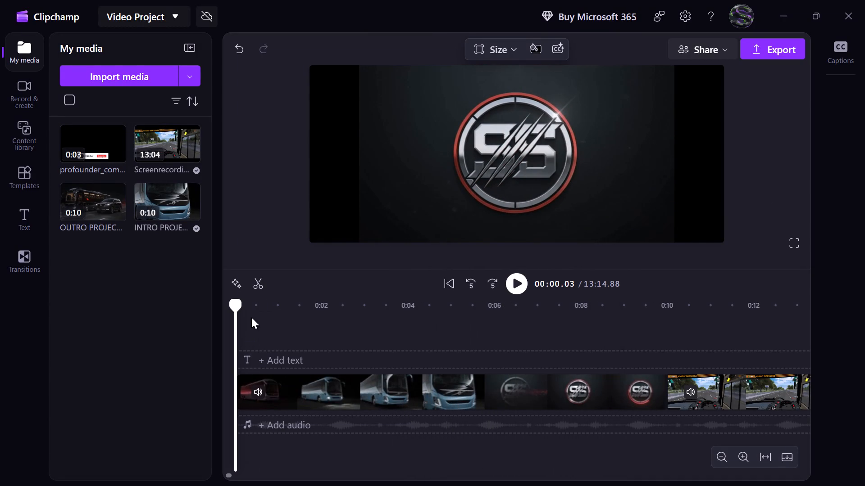
left_click(514, 285)
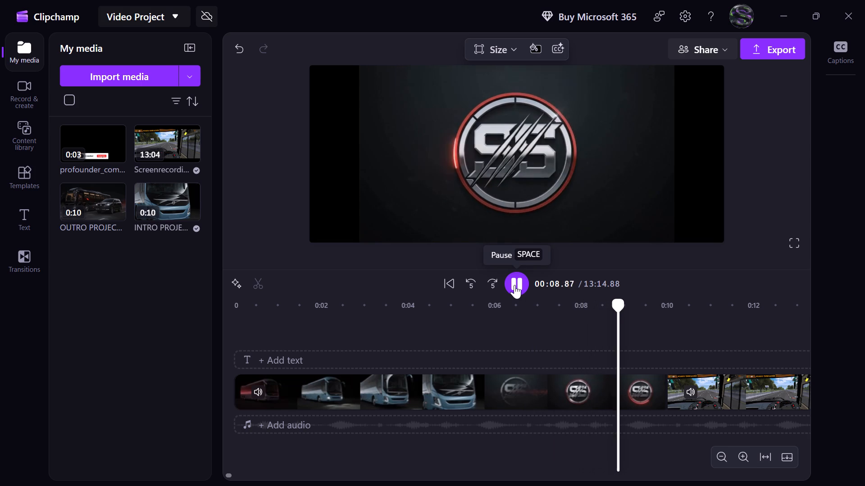
key("space")
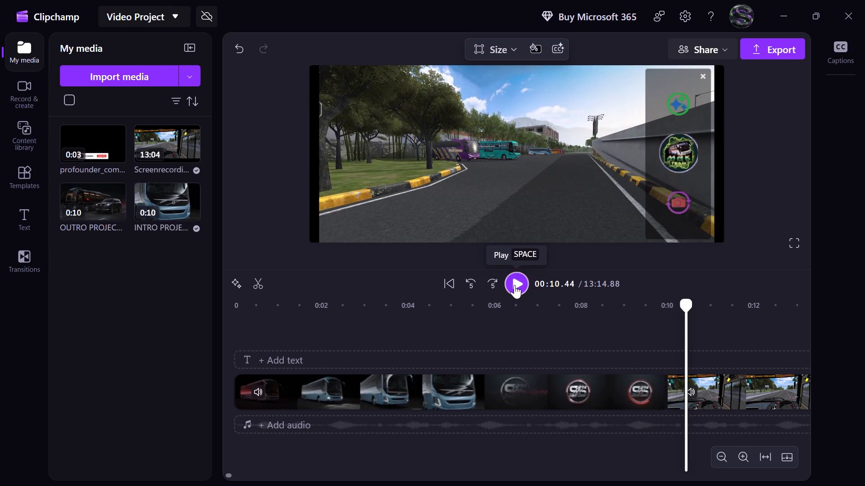
left_click(612, 175)
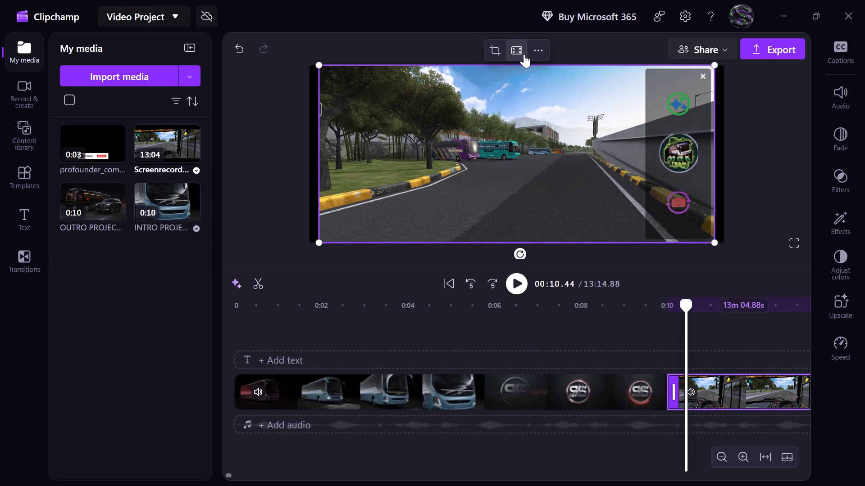
left_click(524, 54)
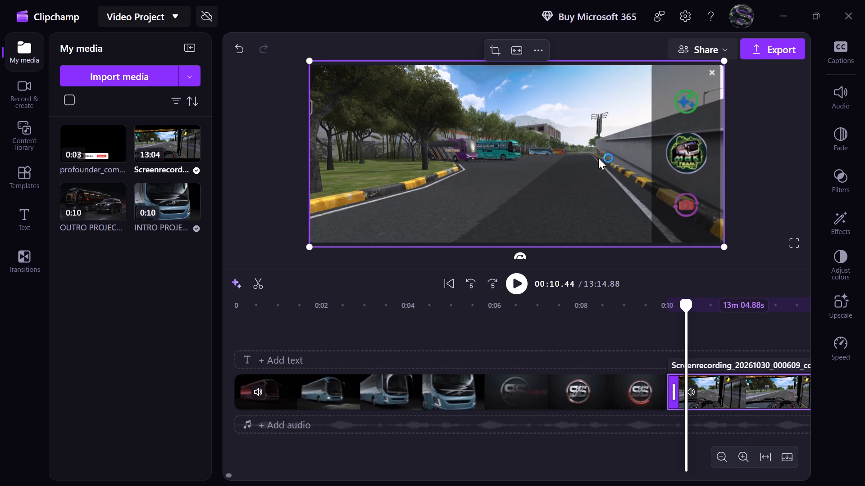
left_click(513, 284)
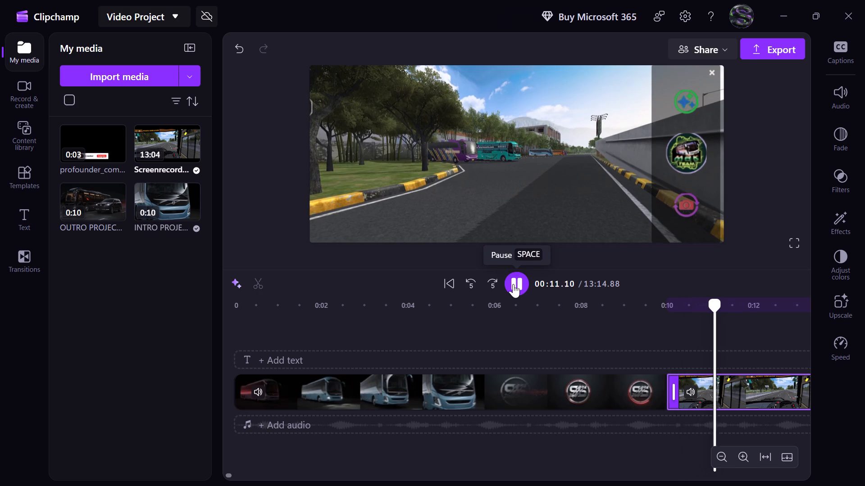
left_click(513, 284)
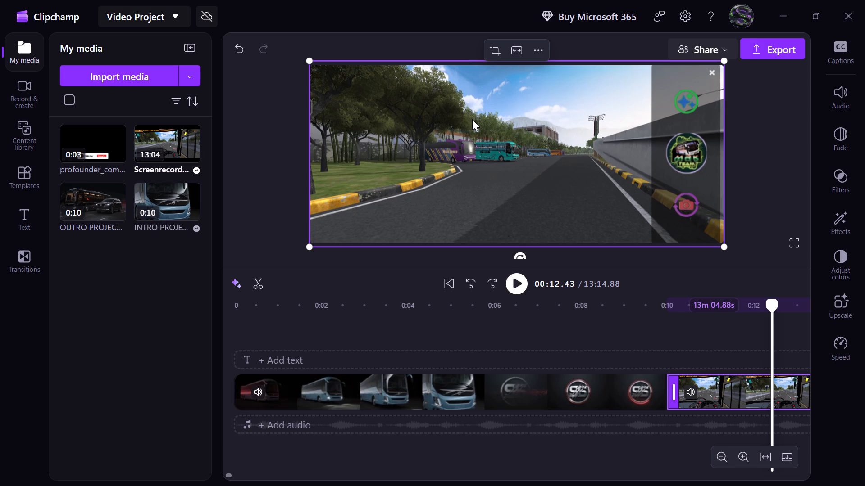
Leave the open Video Project and go back to the Clipchamp home page.
left_click(156, 18)
left_click(156, 18)
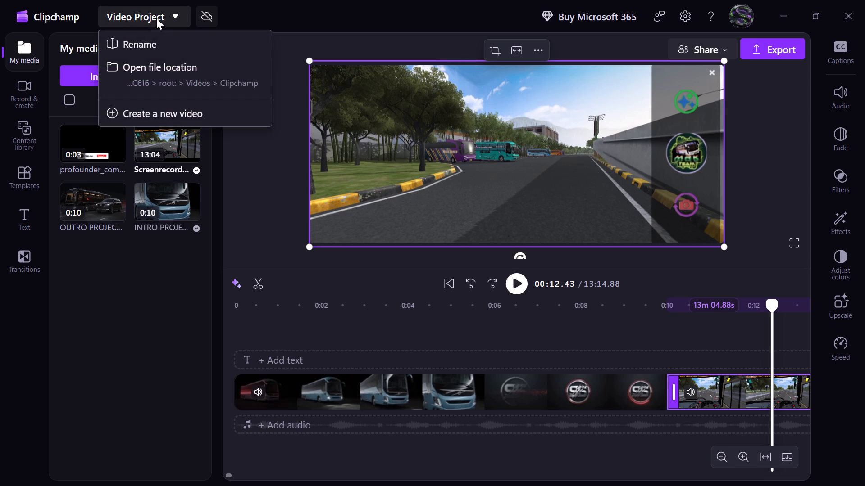
left_click(47, 15)
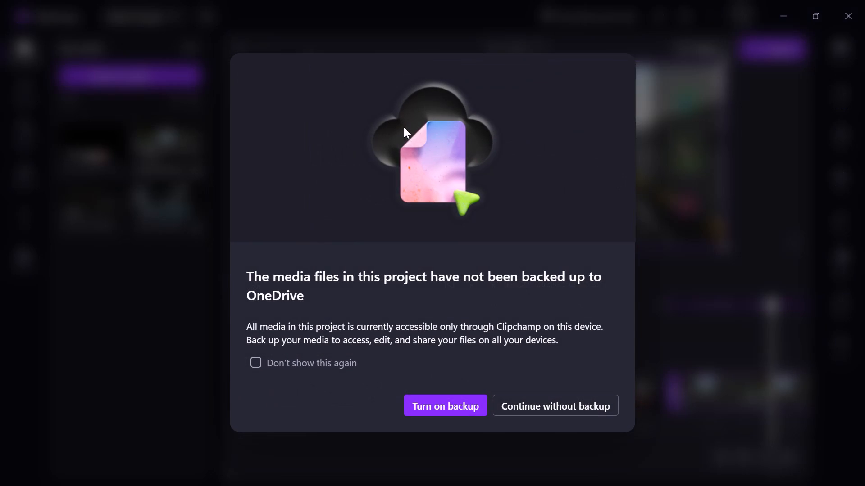
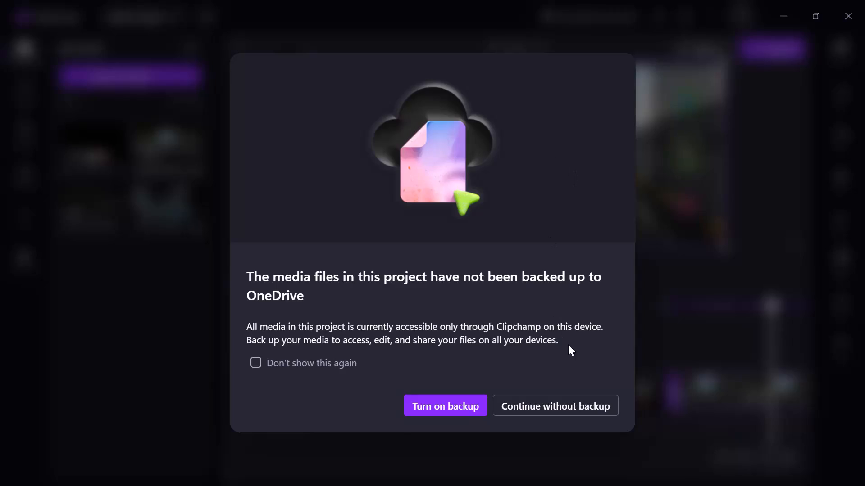
Continue to the home page without backing up the project's media to OneDrive.
left_click(585, 401)
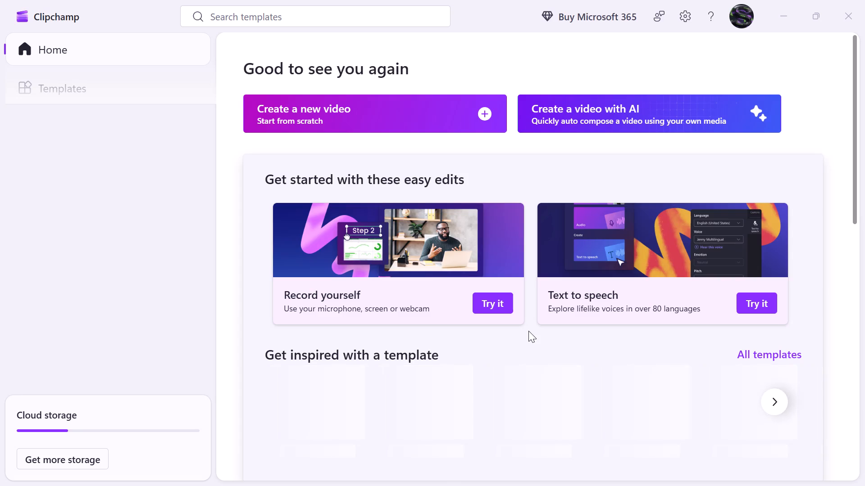
Delete the existing Video Project from Your videos.
scroll(528, 331, "down", 4)
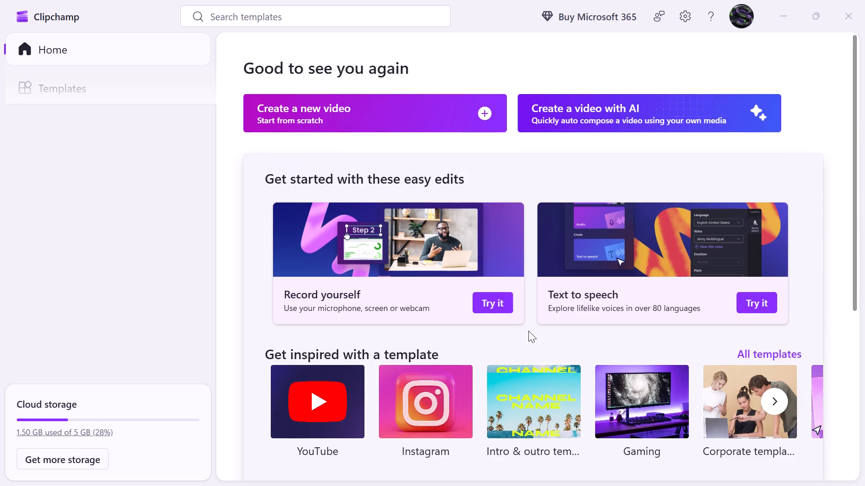
left_click(404, 407)
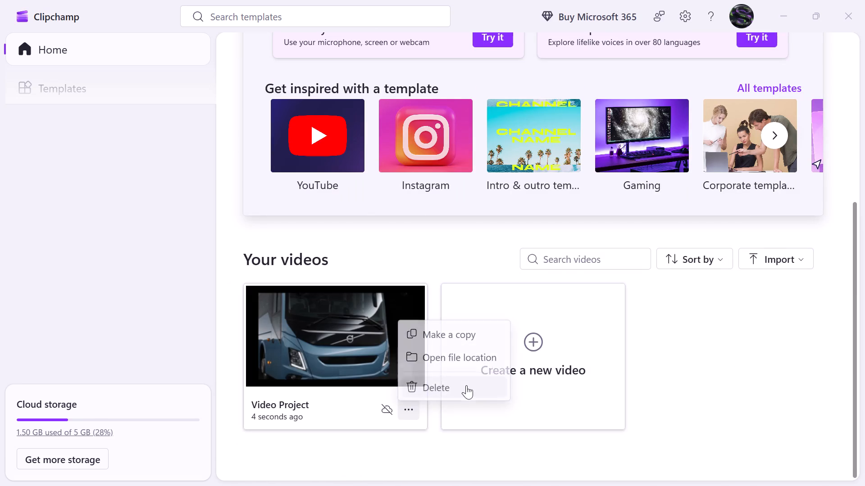
left_click(470, 385)
left_click(519, 278)
Create a new video from scratch.
scroll(519, 278, "up", 2)
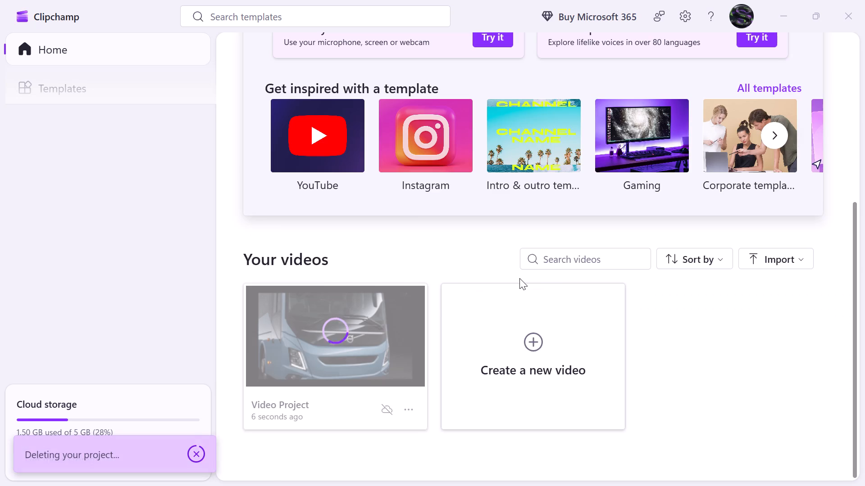
scroll(519, 278, "up", 5)
left_click(457, 109)
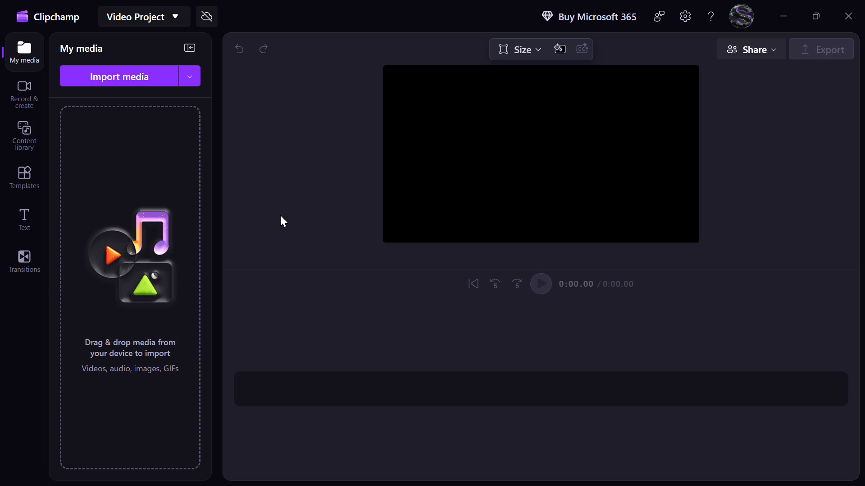
Import the profounder_com media file from the Saved Videos folder into the new project.
left_click(147, 81)
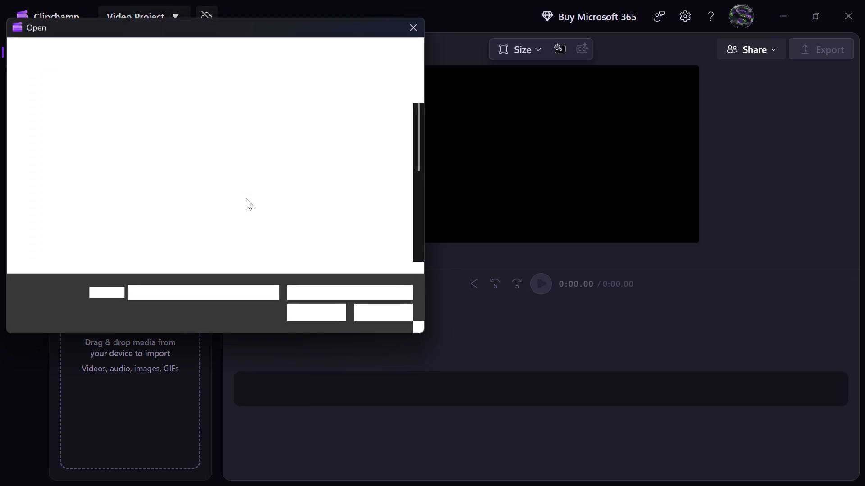
scroll(246, 198, "down", 3)
left_click(290, 130)
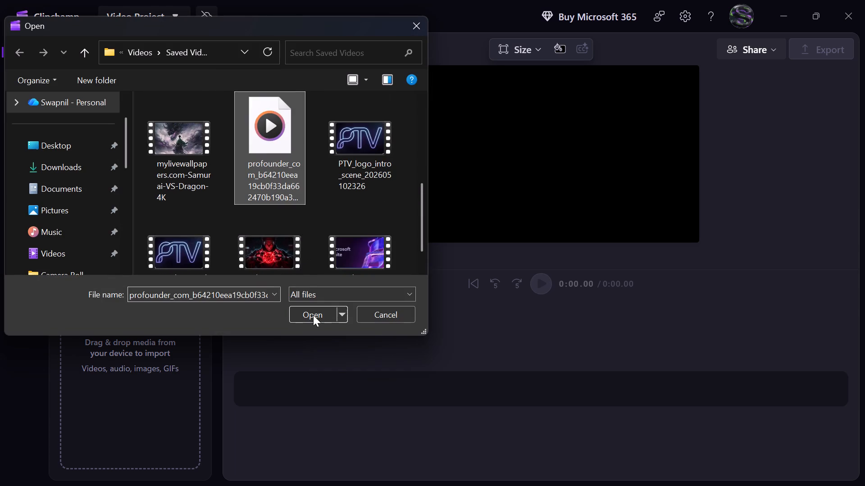
left_click(314, 317)
Import INTRO PROJECT, OUTRO PROJECT and Screenrecording_20261030_000609 together from the Ai Vid folder on the HP USB321FD (G:) drive.
left_click(128, 75)
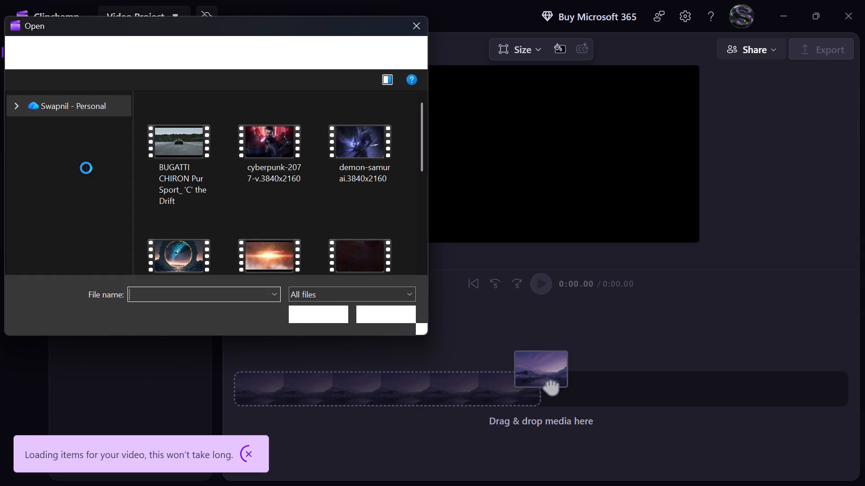
scroll(86, 168, "down", 20)
scroll(86, 168, "down", 19)
left_click(84, 197)
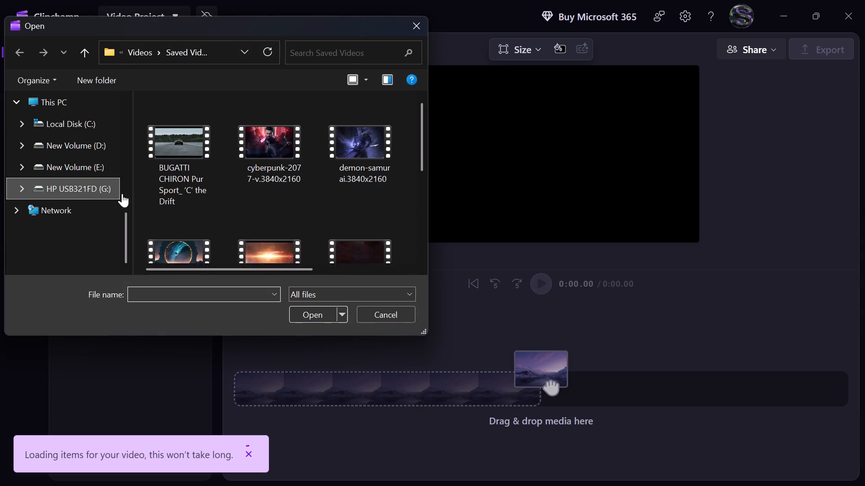
double_click(220, 186)
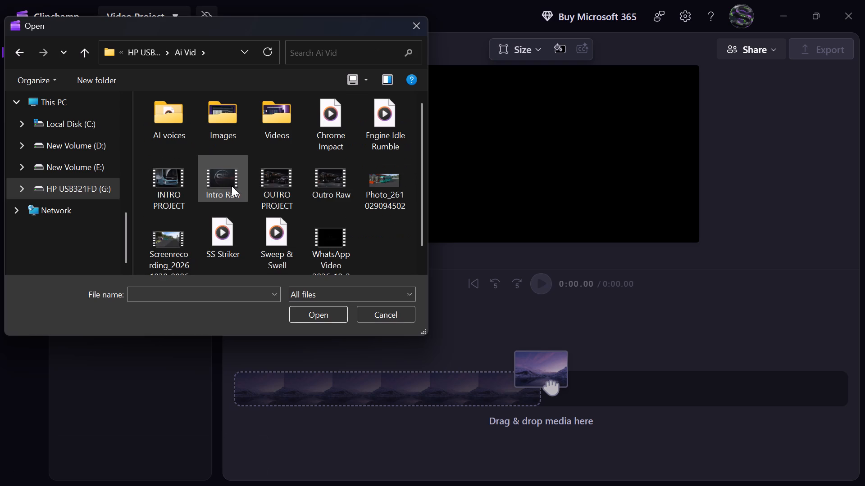
left_click(187, 195)
left_click(273, 195, "ctrl")
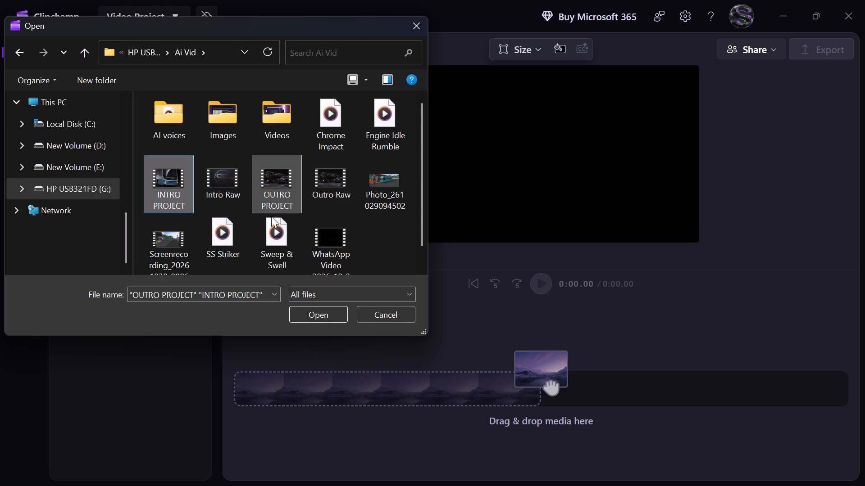
left_click(191, 242, "ctrl")
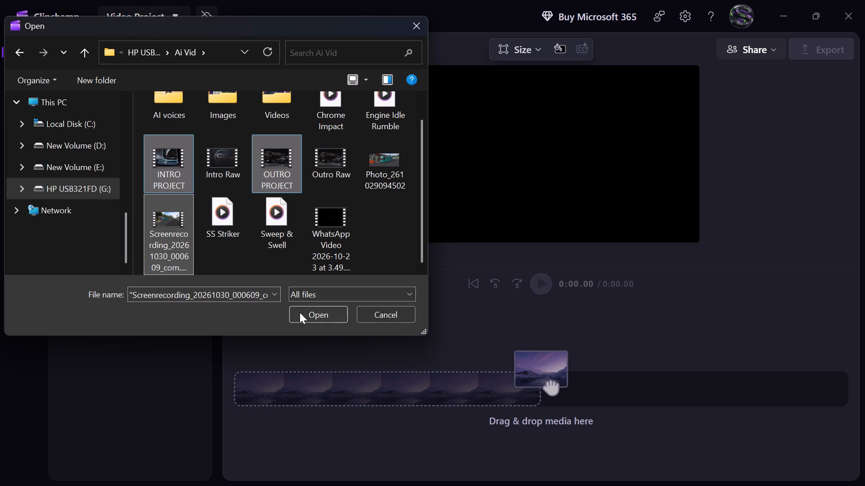
left_click(300, 312)
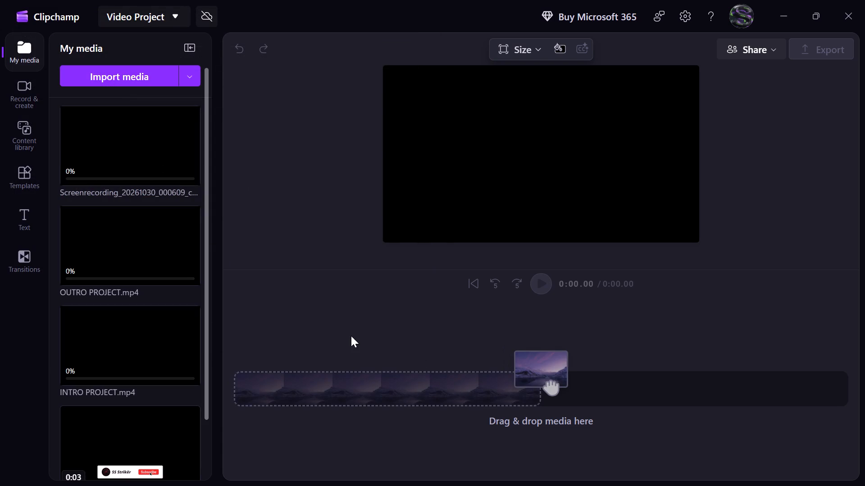
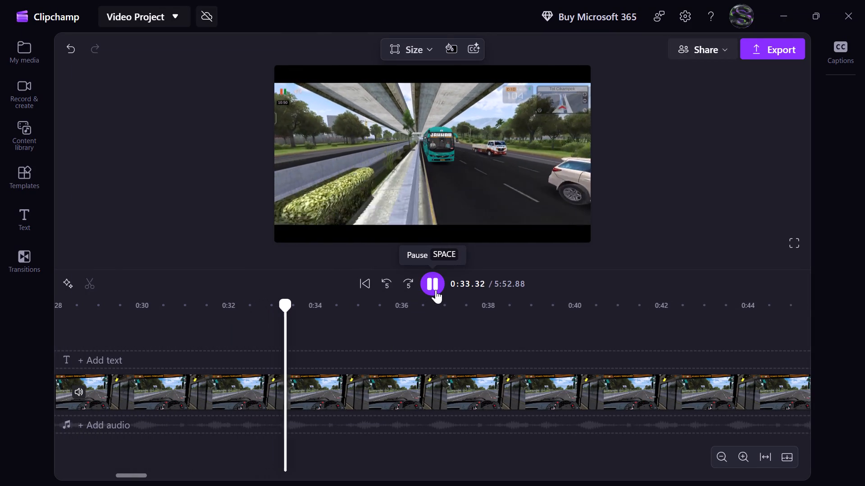
Split the screen recording clip at 0:34.00.
left_click(436, 290)
left_click(481, 288)
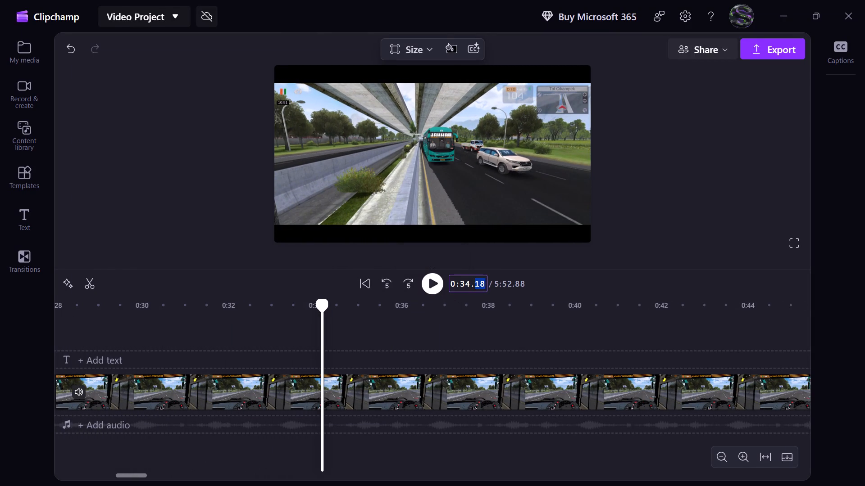
type("00")
key("Return")
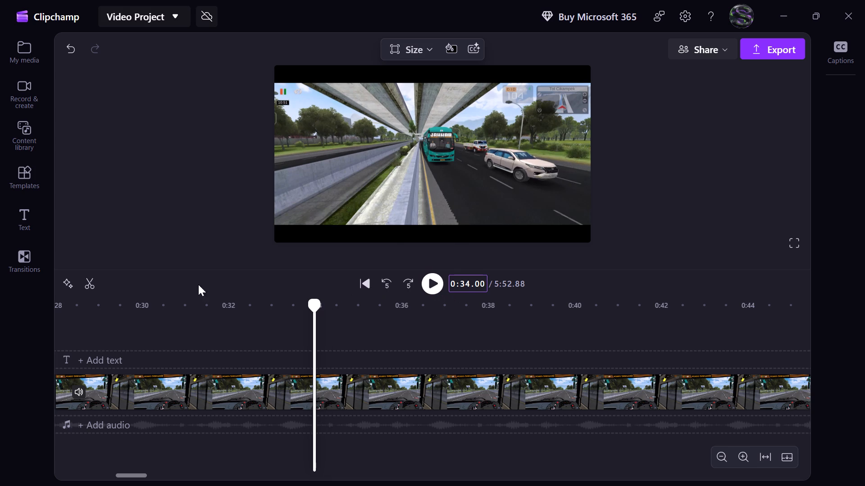
left_click(93, 284)
Make the six-second recording clip ending at 0:34 fill the frame and mute its audio.
left_click(177, 400)
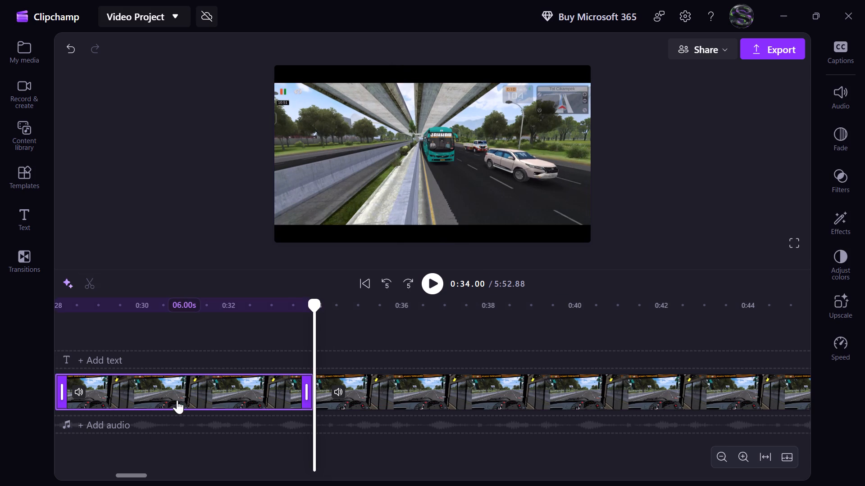
left_click(202, 339)
left_click(215, 394)
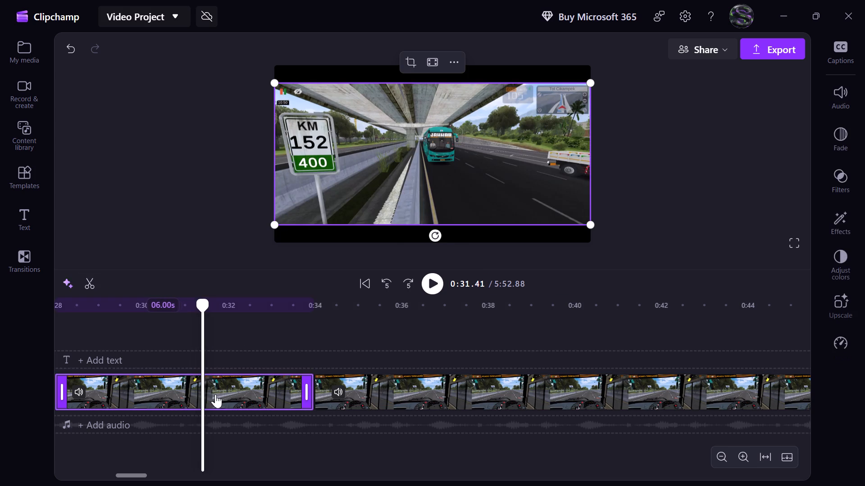
left_click(434, 57)
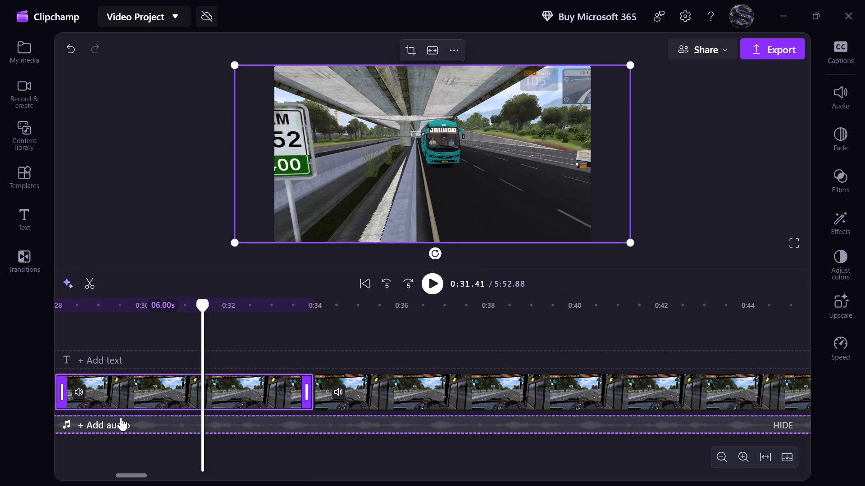
left_click(81, 391)
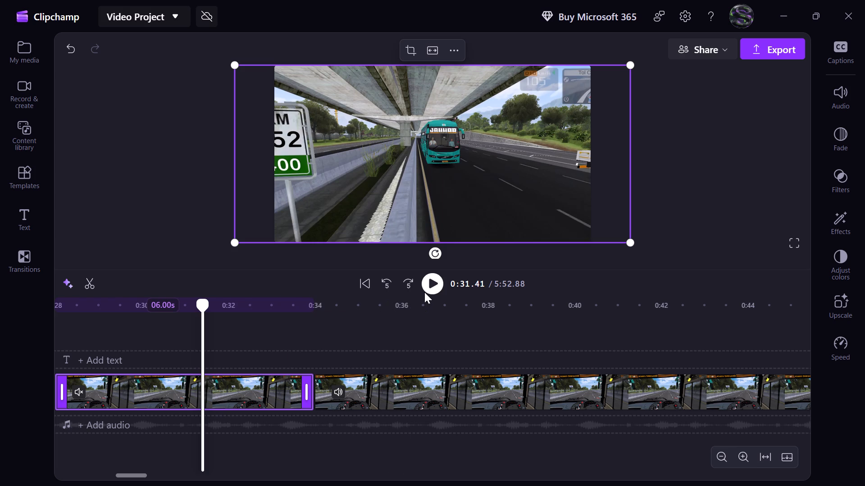
Skim the recording after 0:34 in five-second jumps to locate the next section worth keeping, around the approach to the fuel station.
left_click(424, 292)
left_click(424, 292)
left_click(432, 290)
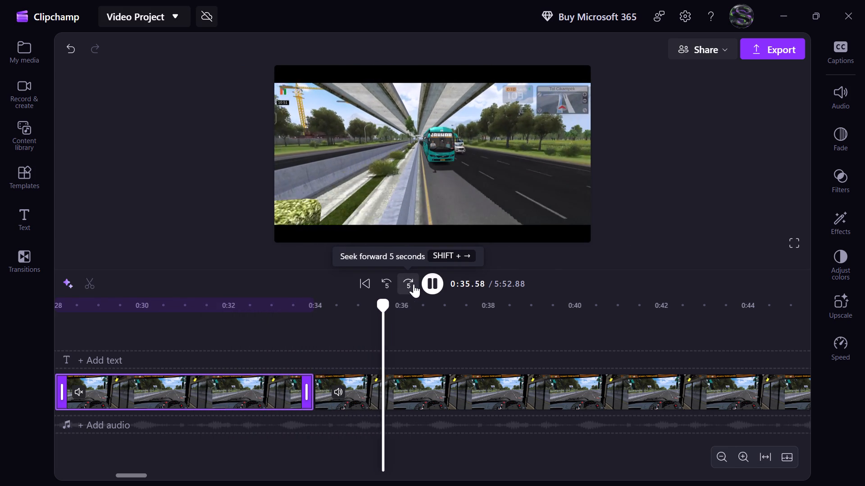
triple_click(414, 284)
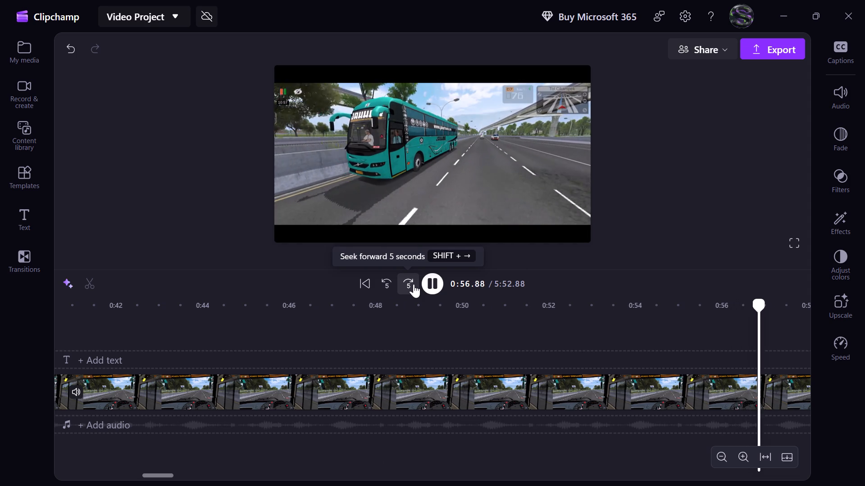
double_click(414, 284)
left_click(414, 284)
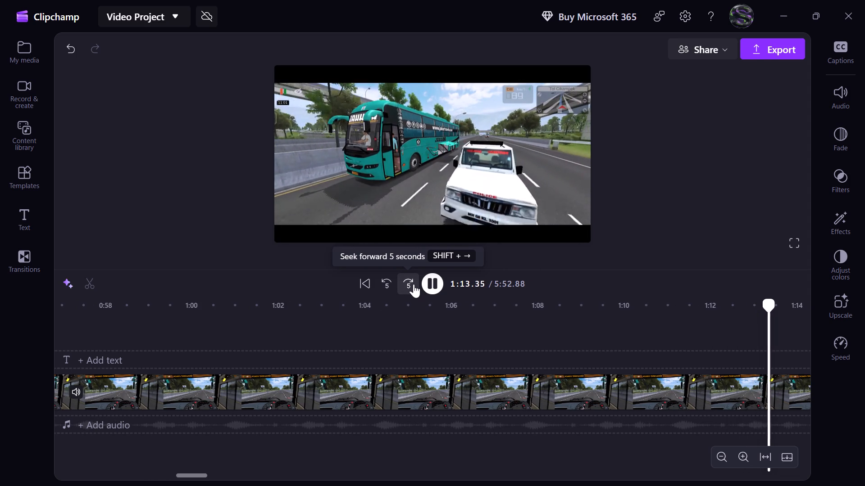
left_click(414, 284)
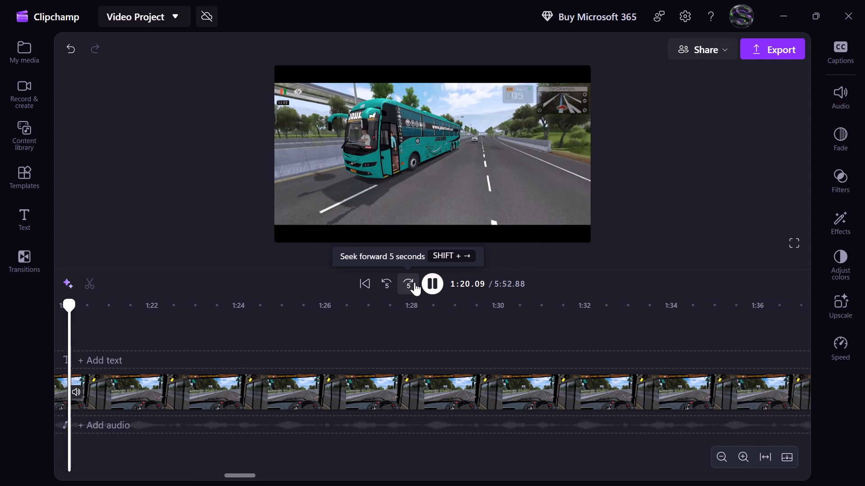
double_click(414, 282)
double_click(414, 282)
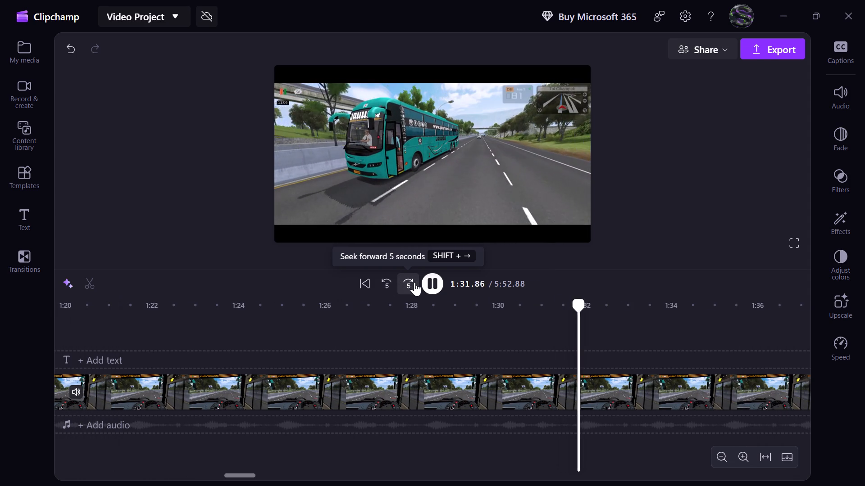
triple_click(414, 282)
triple_click(414, 282)
triple_click(414, 282)
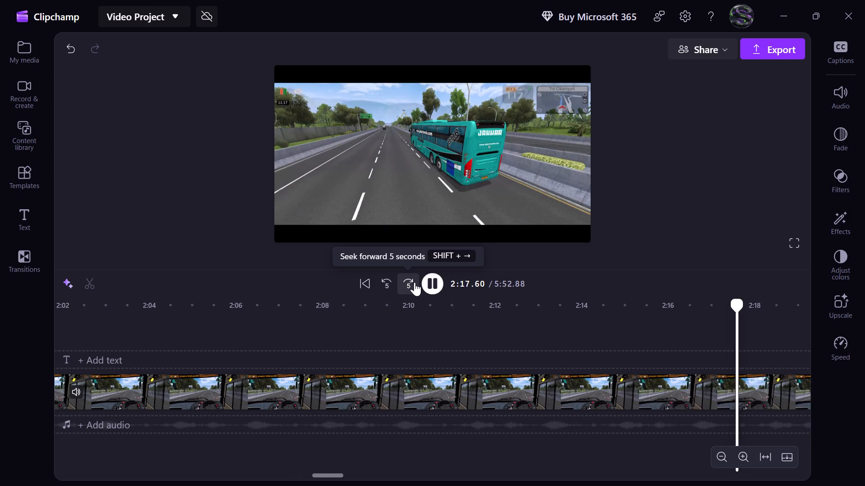
double_click(414, 282)
triple_click(414, 282)
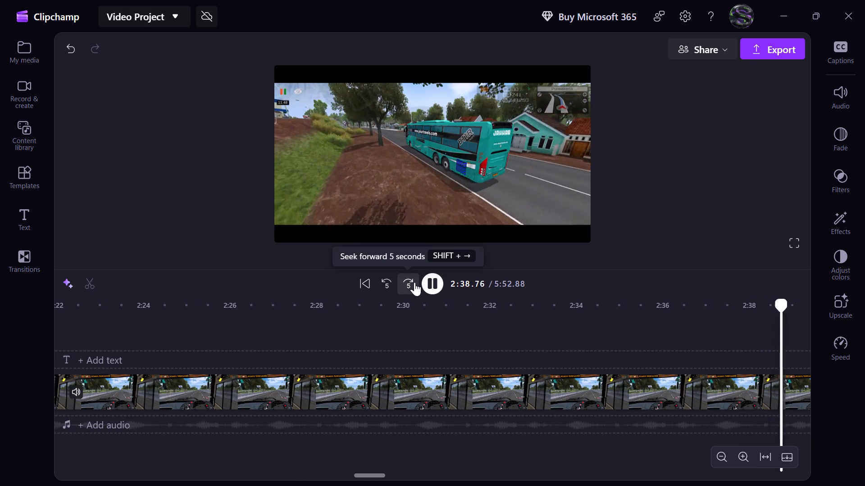
triple_click(414, 282)
double_click(414, 282)
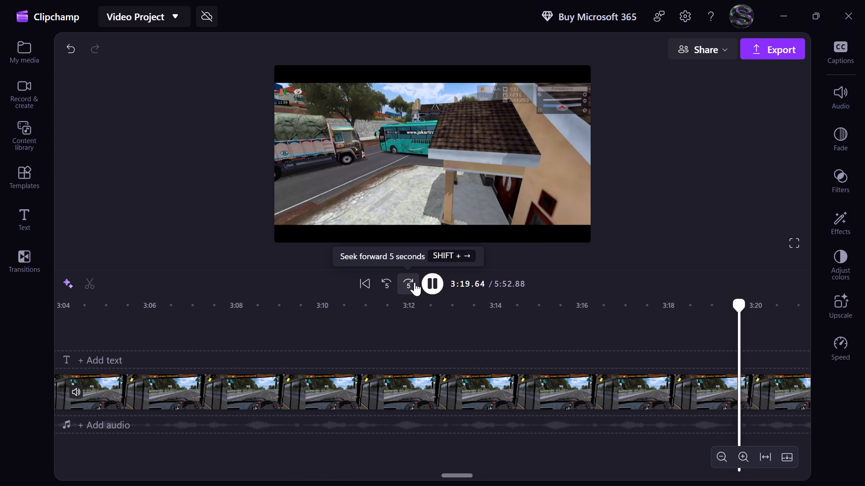
triple_click(414, 282)
triple_click(414, 282)
triple_click(414, 282)
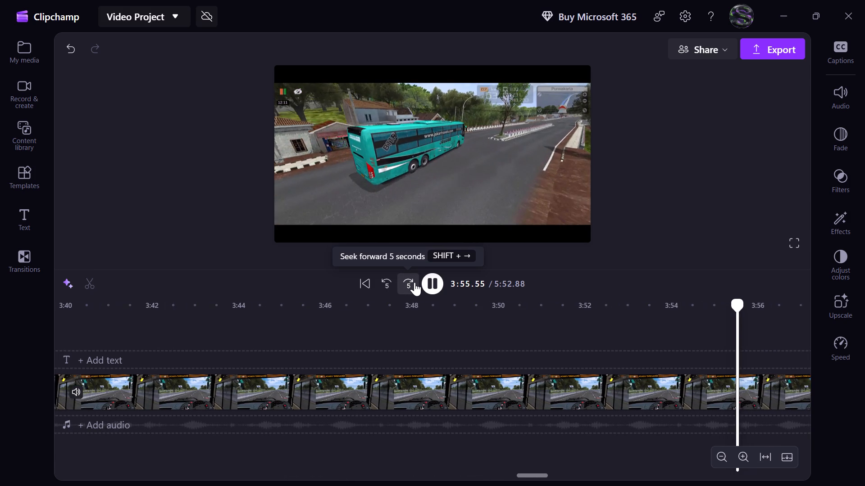
triple_click(414, 282)
double_click(414, 282)
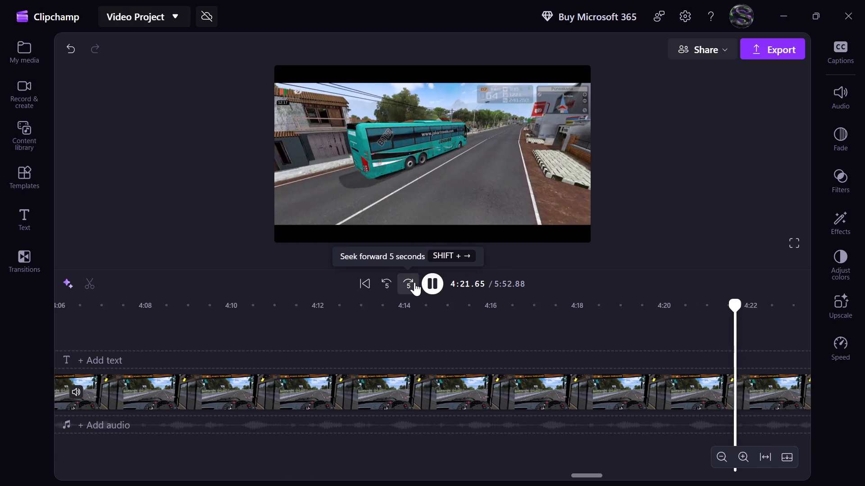
left_click(414, 282)
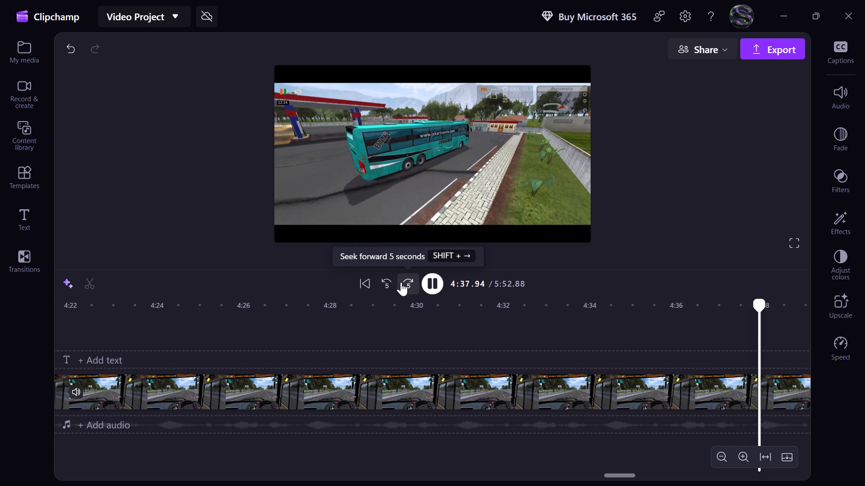
triple_click(386, 282)
left_click(386, 282)
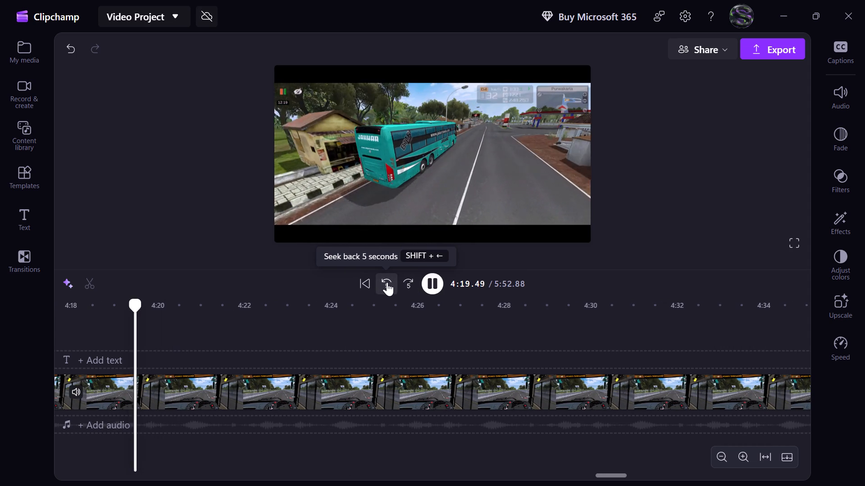
Split the screen recording at 4:22.50.
left_click(430, 282)
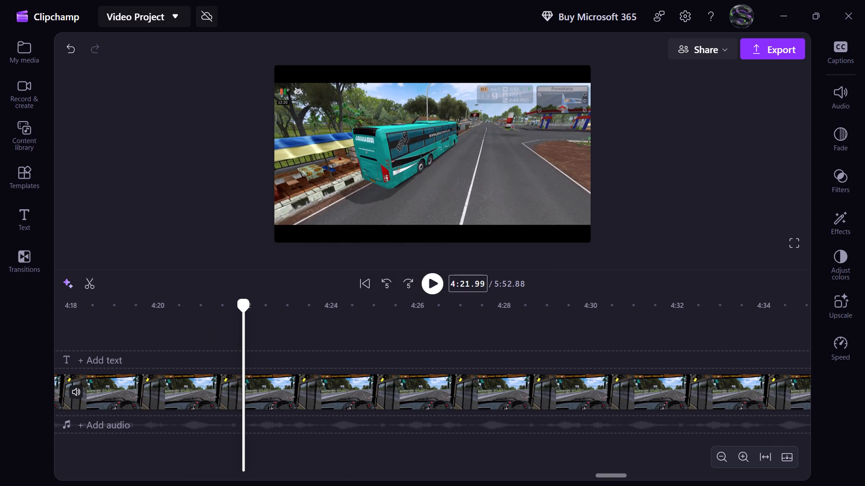
double_click(427, 283)
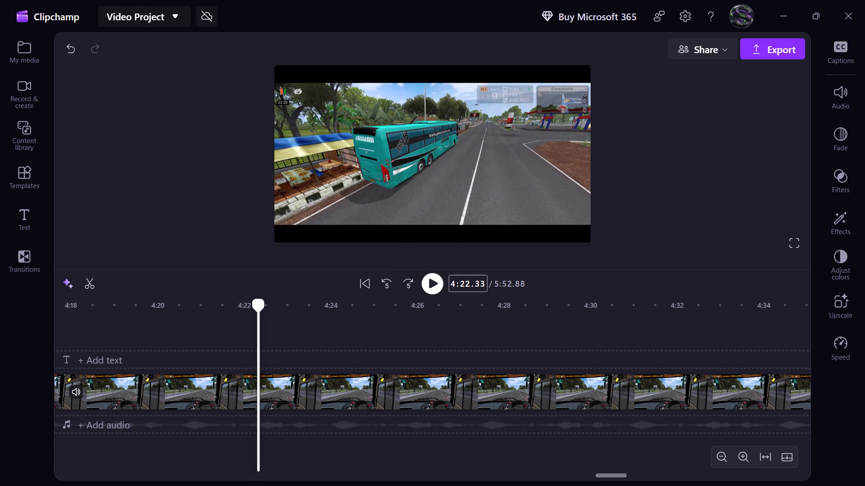
left_click(479, 286)
type("00")
key("BackSpace")
key("BackSpace")
type("59")
key("BackSpace")
key("0")
key("Return")
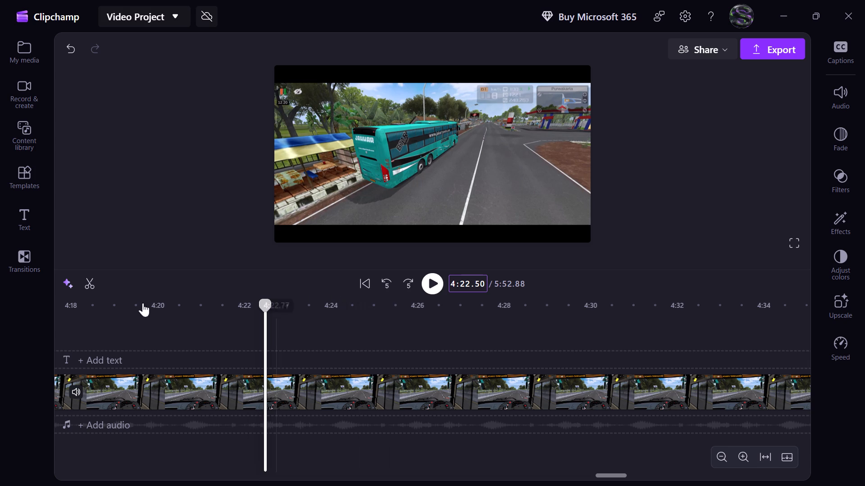
left_click(91, 287)
left_click(90, 280)
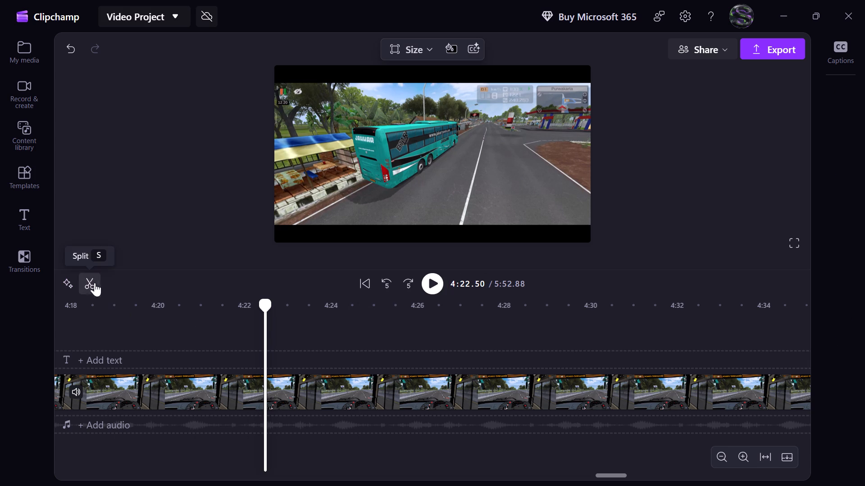
Delete the recording segment between 0:34 and 4:22.50 and close the gap it leaves.
left_click(161, 389)
key("Delete")
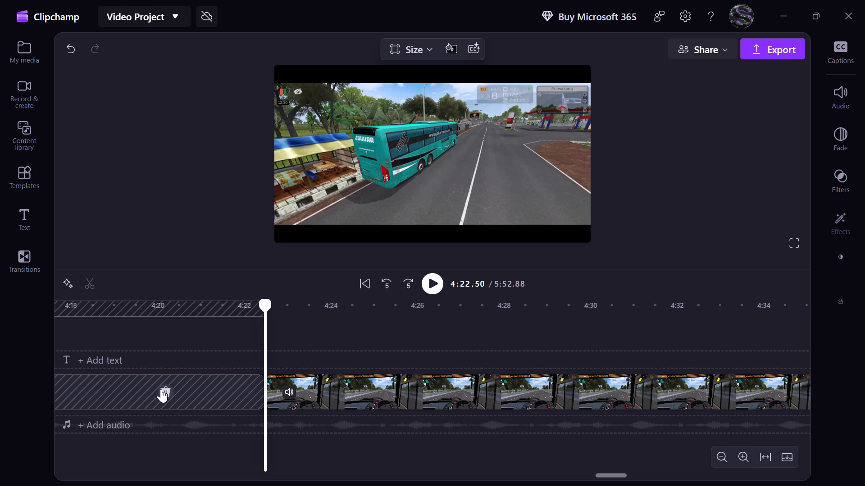
left_click(161, 389)
Play on from the new cut and split the recording at 0:40.00.
left_click(433, 283)
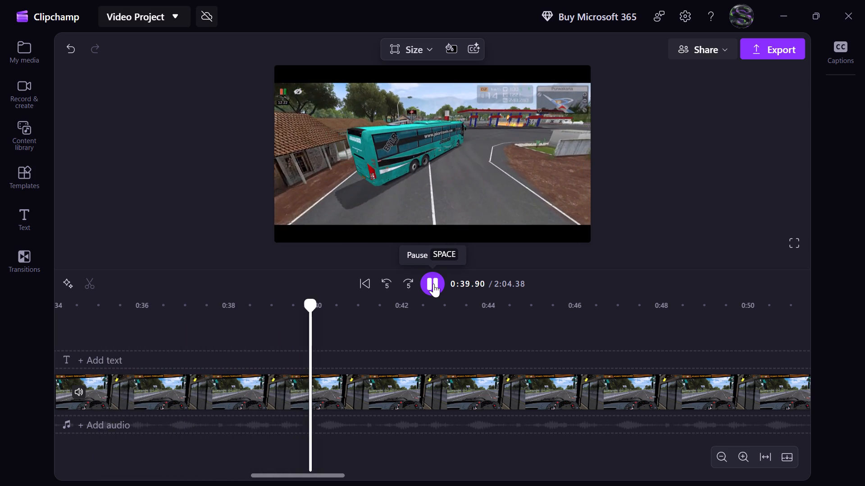
left_click(433, 283)
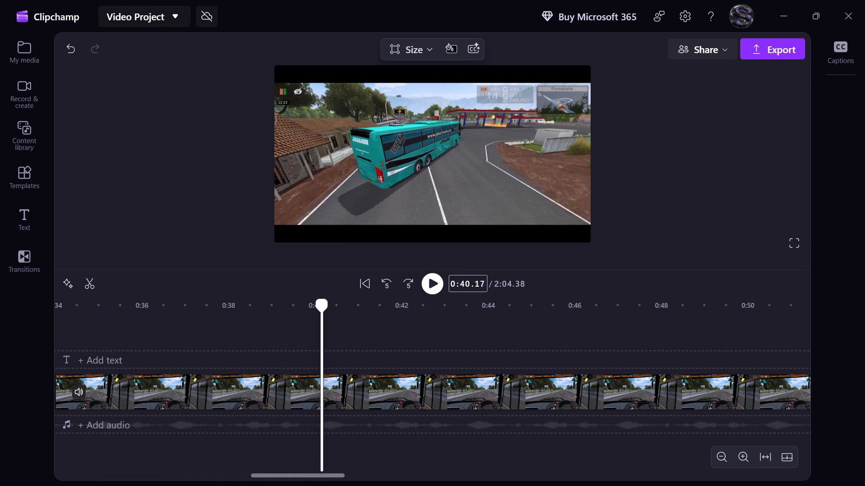
left_click(480, 286)
type("00")
key("Return")
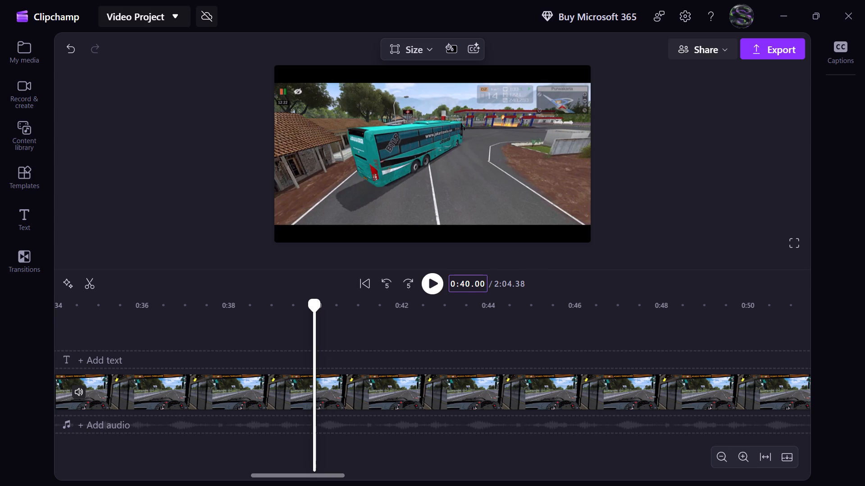
left_click(88, 285)
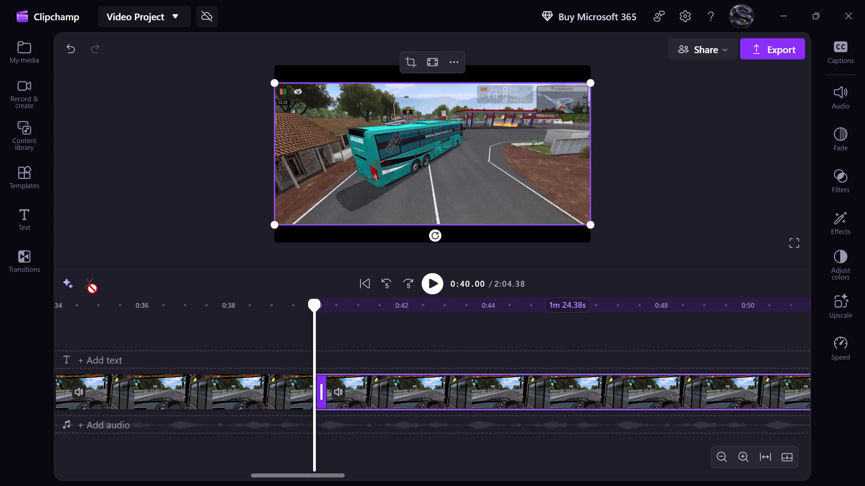
Mute the six-second clip between 0:34 and 0:40 and make it fill the frame.
left_click(187, 382)
left_click(202, 336)
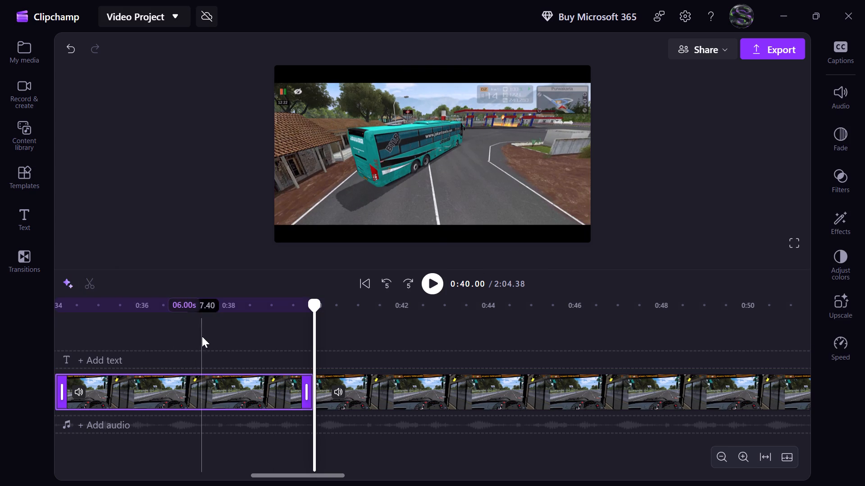
left_click(84, 394)
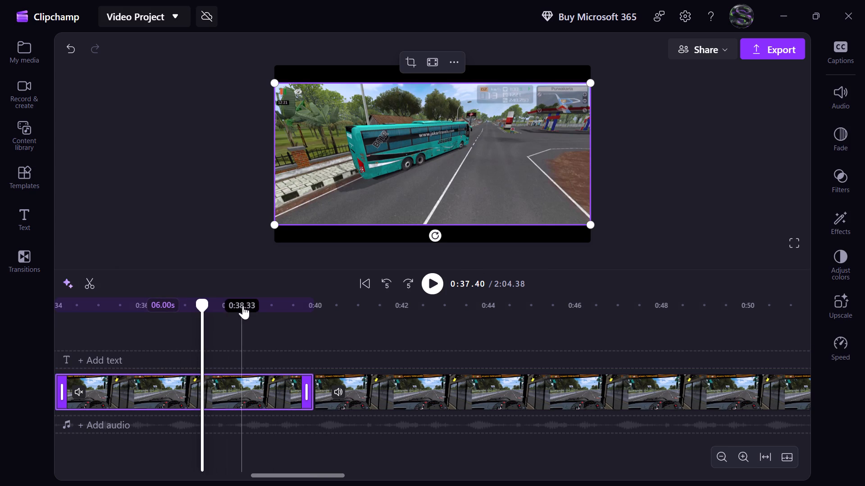
left_click(441, 54)
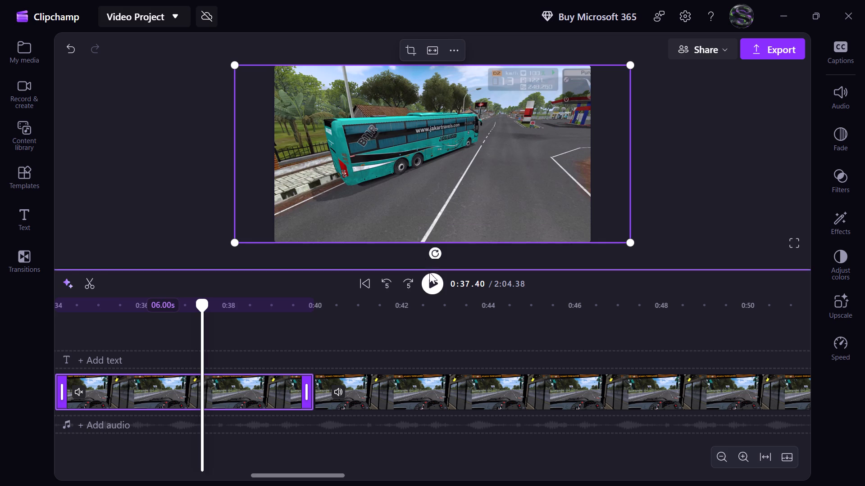
Skim ahead through the recording after 0:40 and place the playhead at exactly 1:52.00.
left_click(437, 284)
left_click(407, 286)
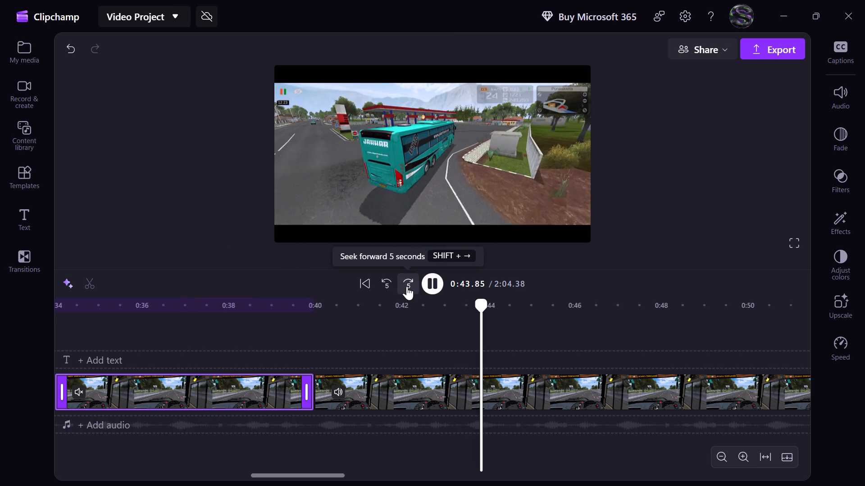
triple_click(407, 286)
triple_click(407, 286)
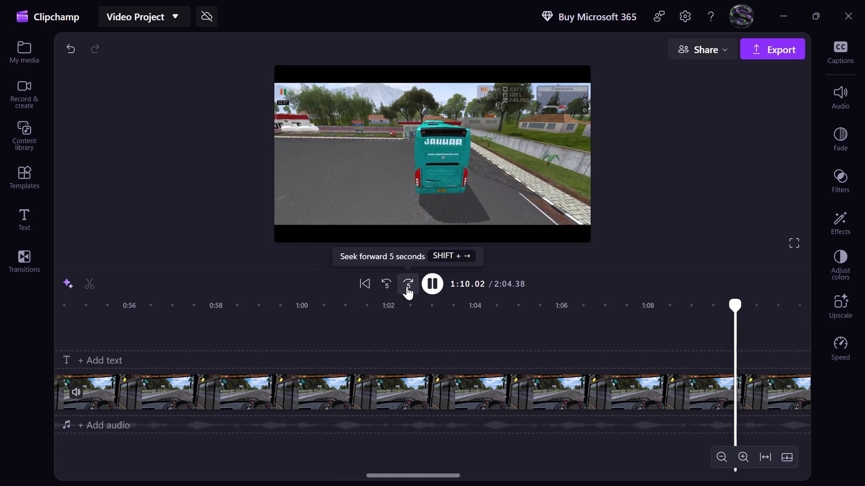
double_click(407, 286)
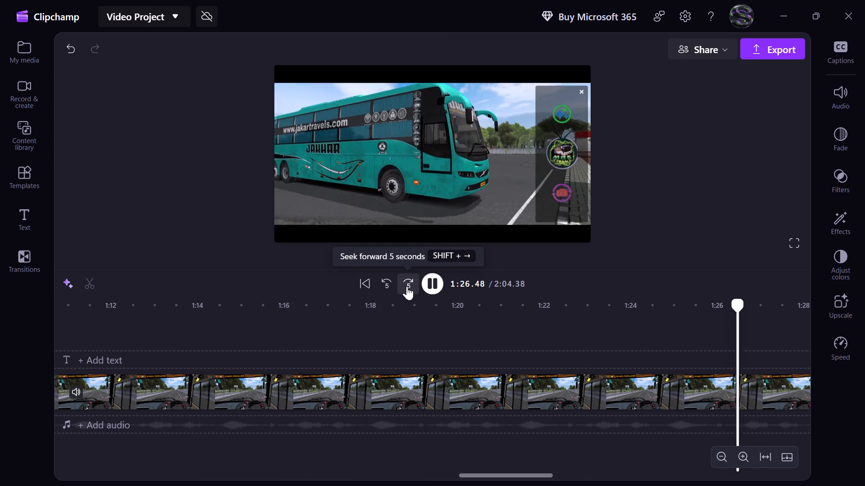
triple_click(407, 286)
triple_click(407, 286)
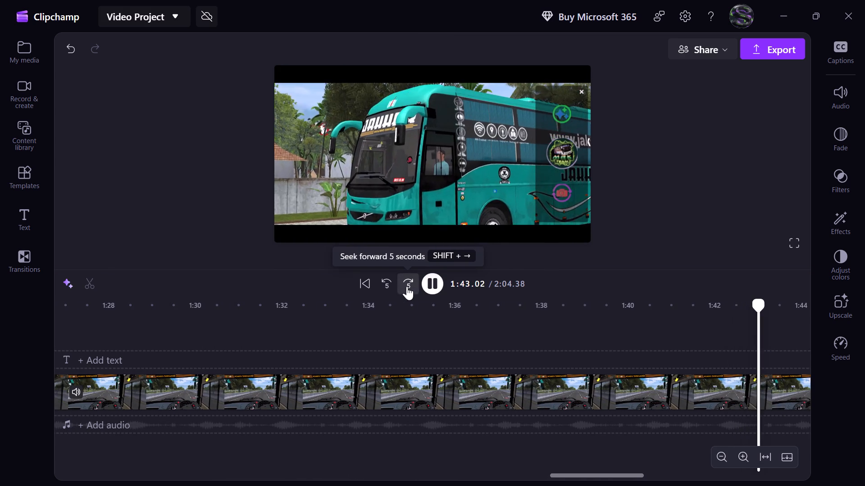
left_click(388, 284)
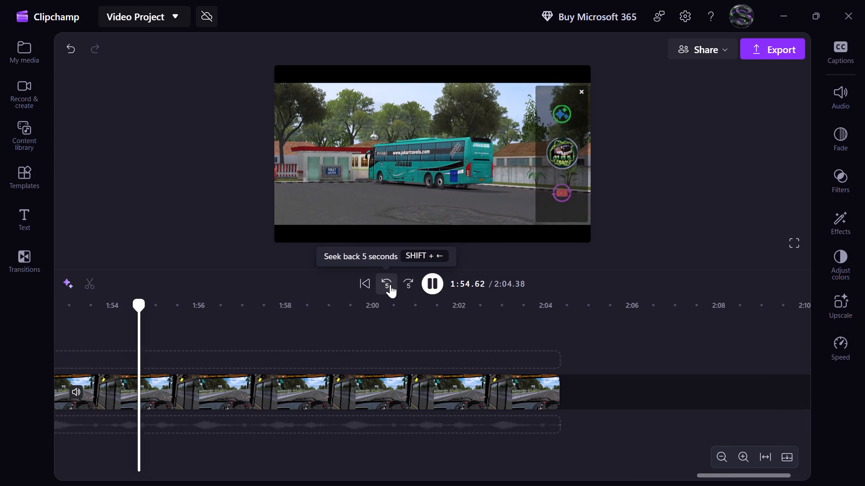
left_click(391, 284)
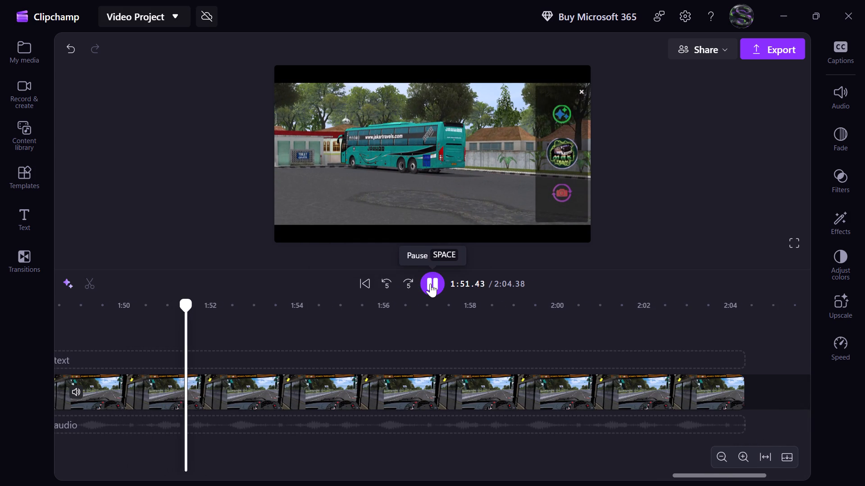
left_click(430, 283)
left_click(430, 283)
left_click(430, 283)
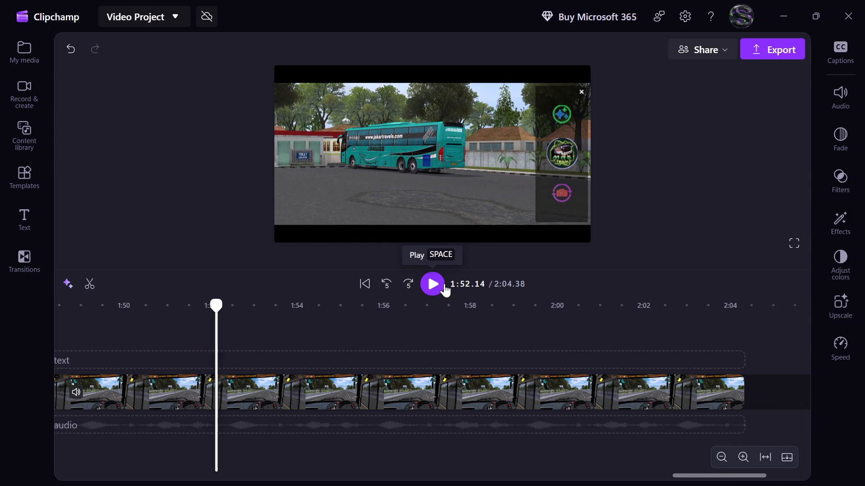
left_click(478, 282)
type("00")
key("Return")
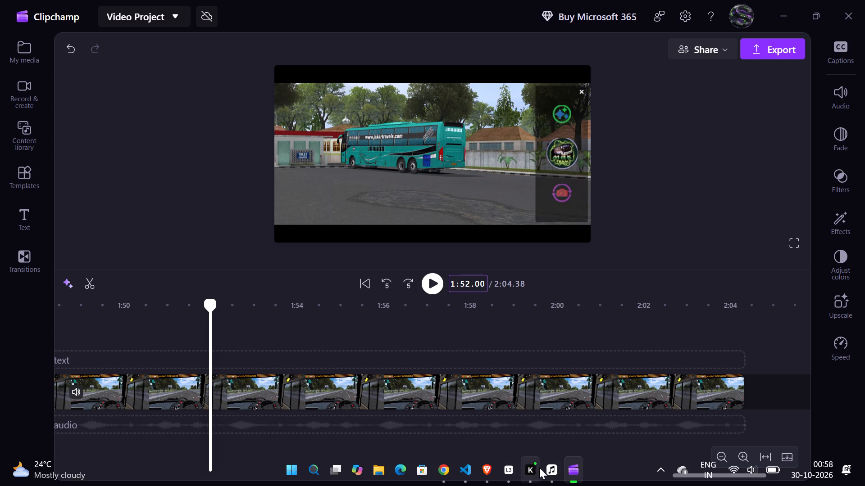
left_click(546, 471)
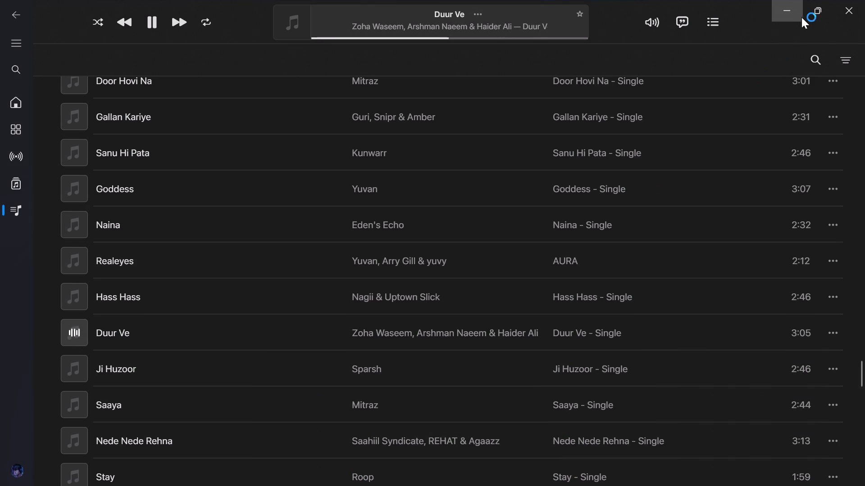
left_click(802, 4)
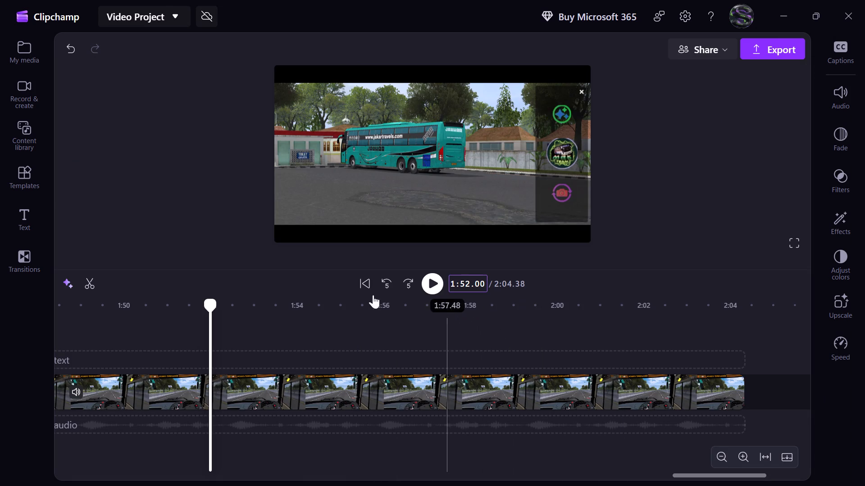
Split the screen recording at 1:52.00.
left_click(89, 278)
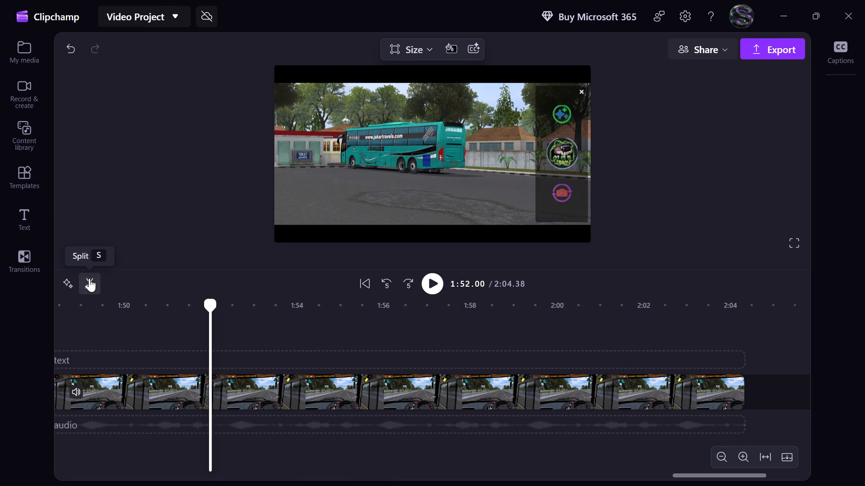
left_click(89, 279)
Delete the recording segment between 0:40 and 1:52 and close the gap it leaves.
left_click(108, 391)
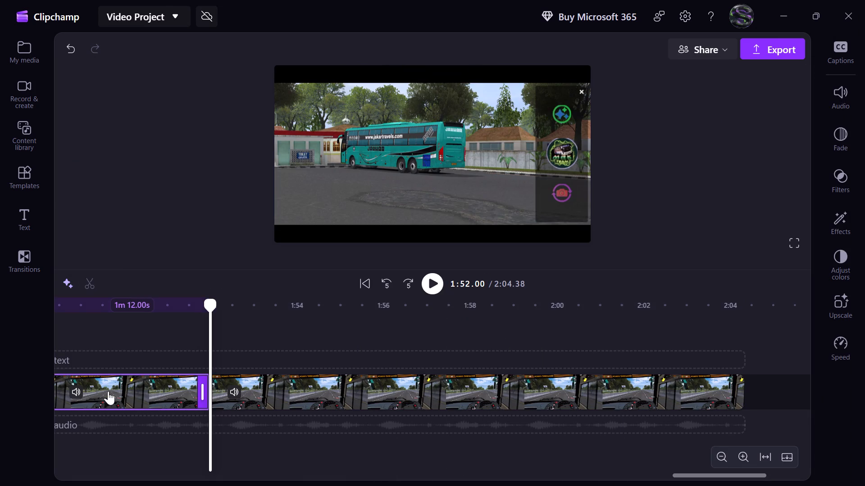
key("Delete")
left_click(147, 392)
left_click(143, 392)
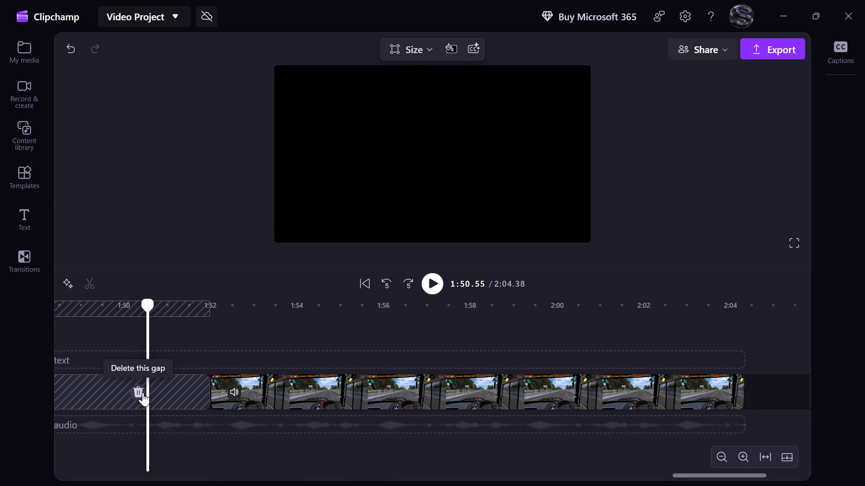
Play on from the new cut, split the recording at 0:46.00 and delete everything after that point.
left_click(432, 287)
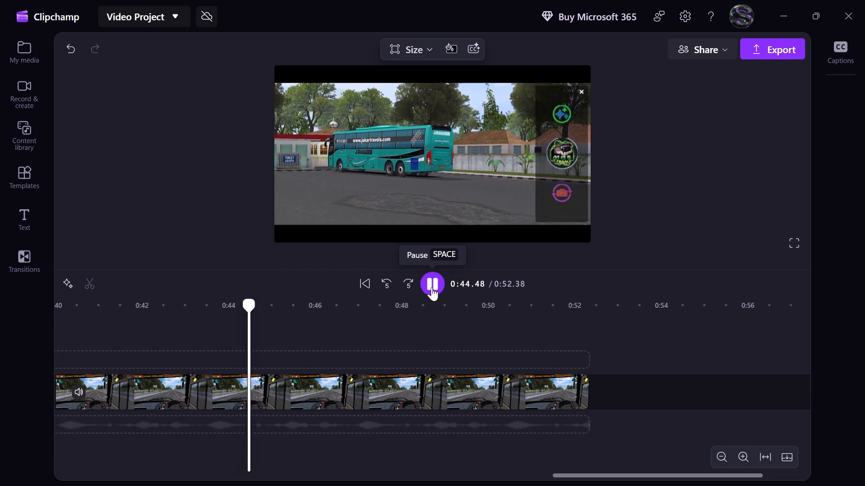
left_click(432, 287)
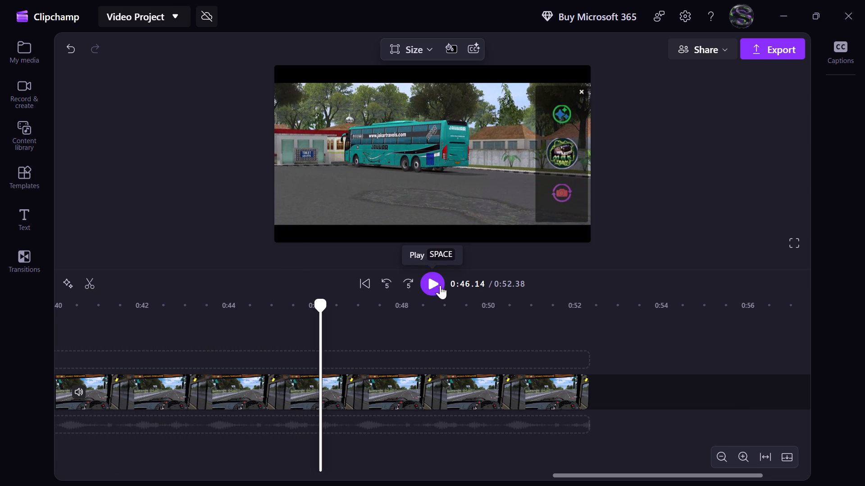
left_click(477, 285)
type("00")
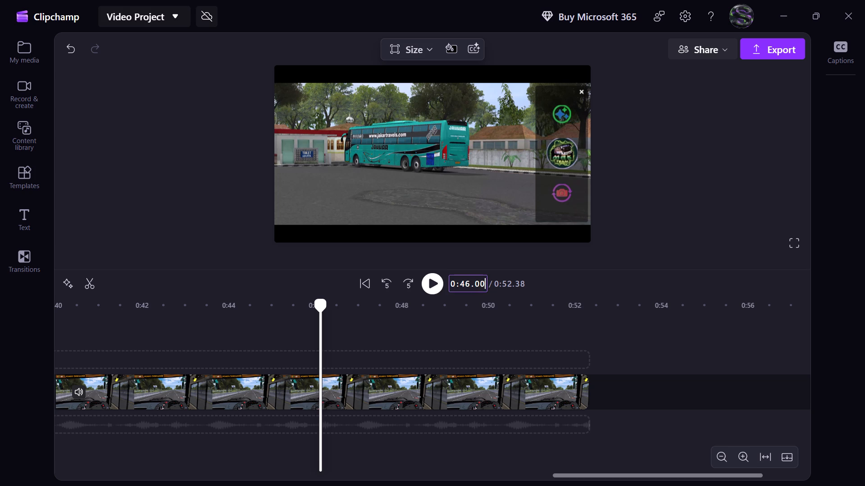
key("Return")
left_click(83, 280)
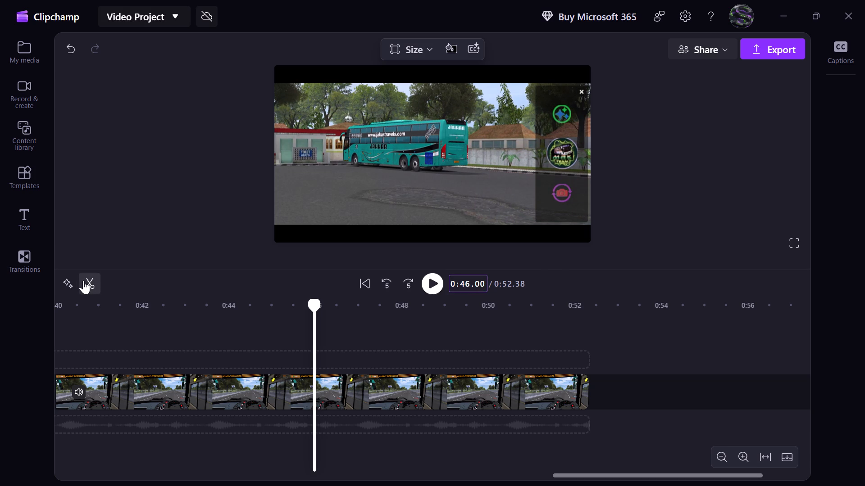
key("Delete")
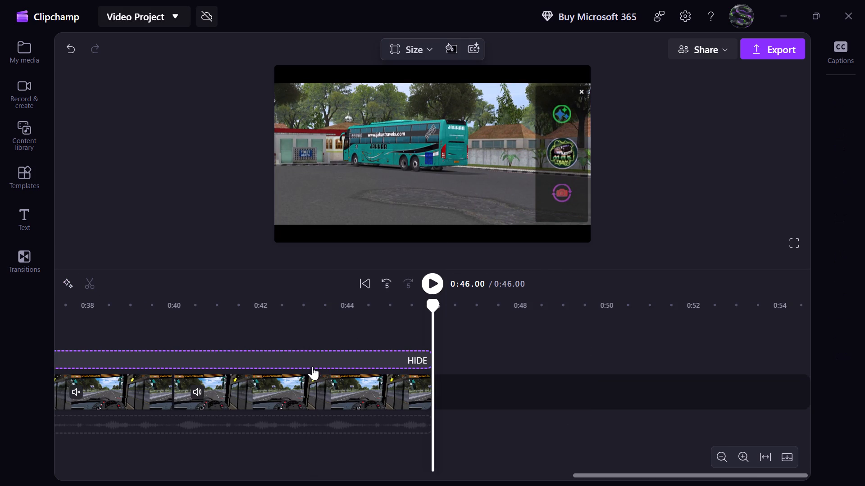
Mute the final six-second clip between 0:40 and 0:46 and make it fill the frame.
left_click(285, 327)
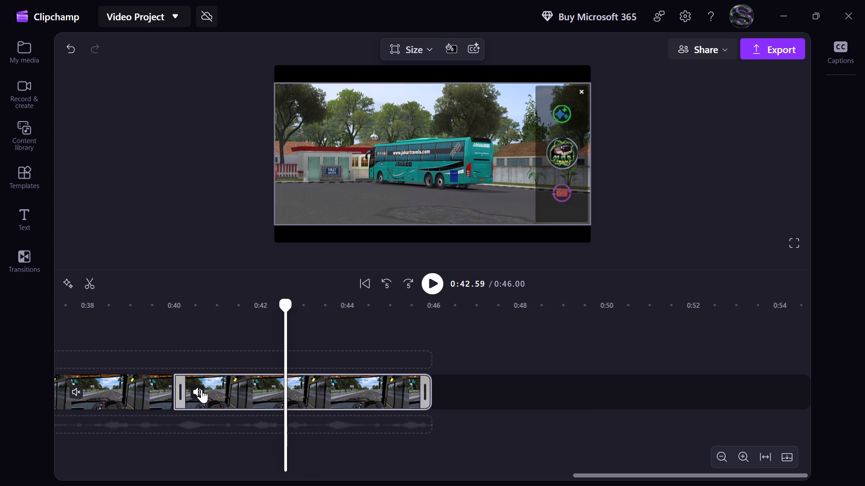
left_click(201, 389)
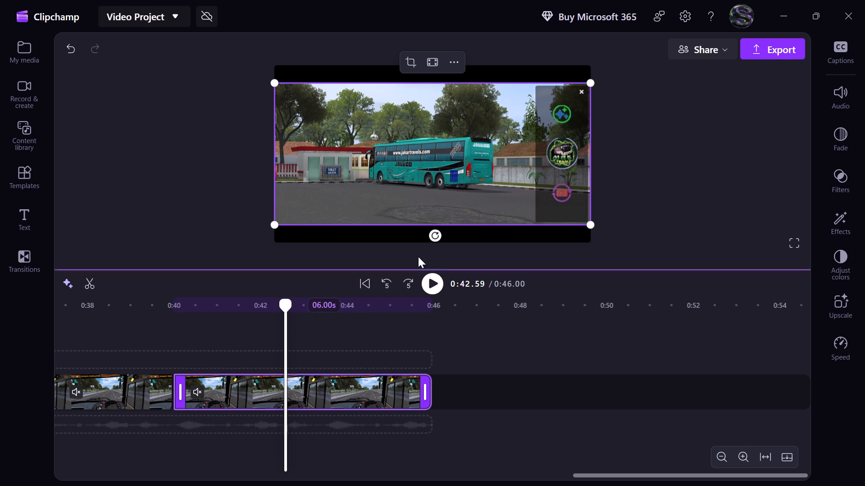
left_click(428, 54)
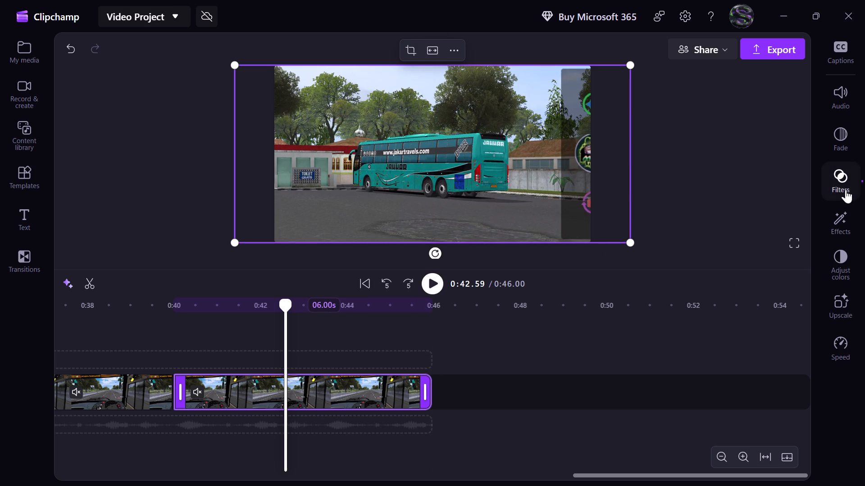
Adjust the colors of the clip between 0:40 and 0:46, raising exposure and saturation moderately and contrast slightly.
left_click(845, 254)
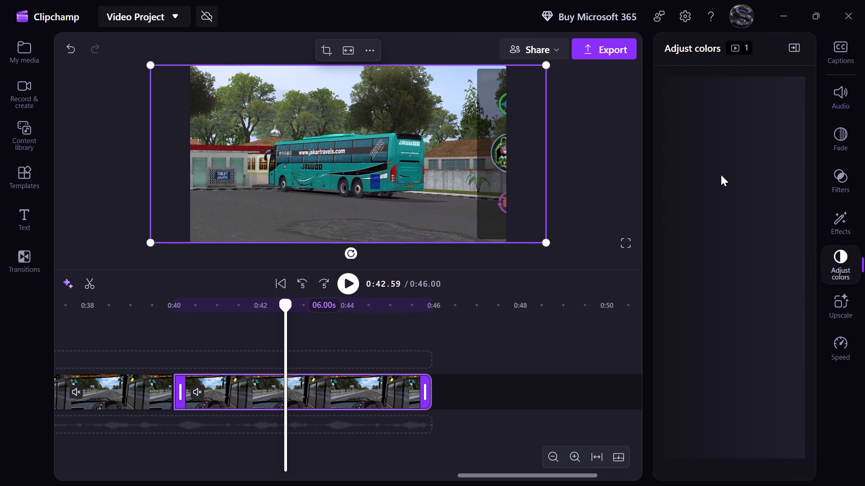
left_click_drag(733, 105, 820, 94)
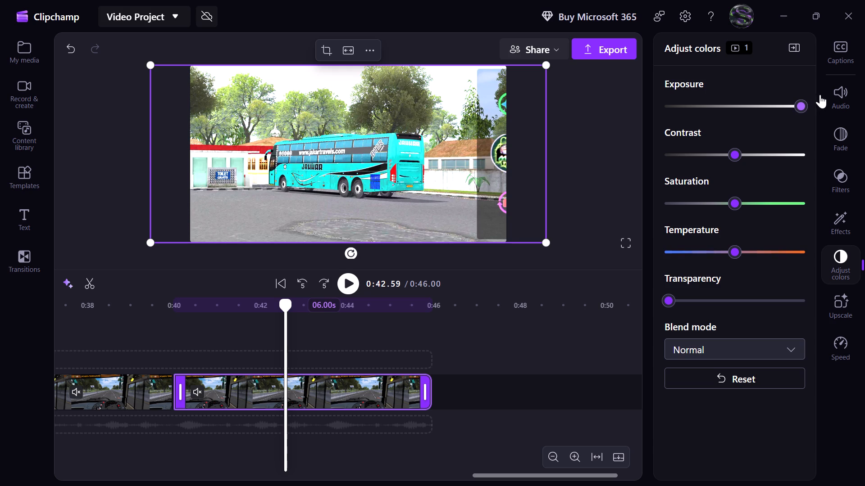
left_click_drag(820, 94, 760, 126)
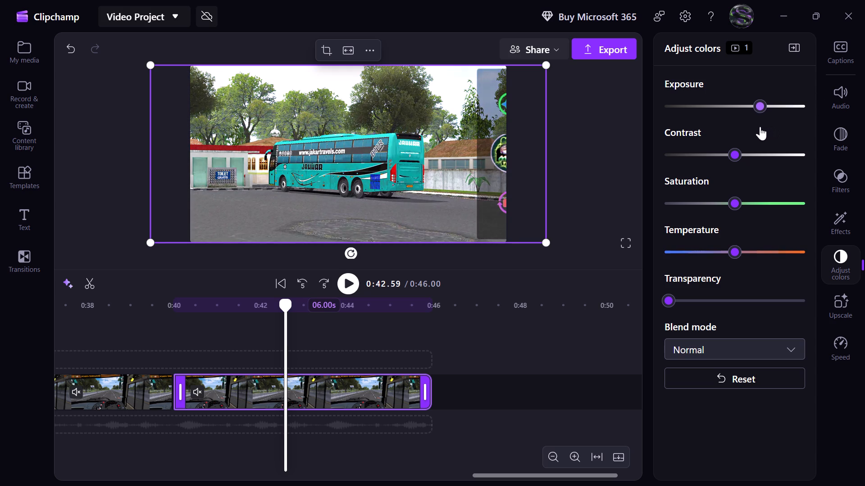
left_click_drag(760, 126, 759, 126)
left_click_drag(759, 126, 756, 126)
left_click(746, 155)
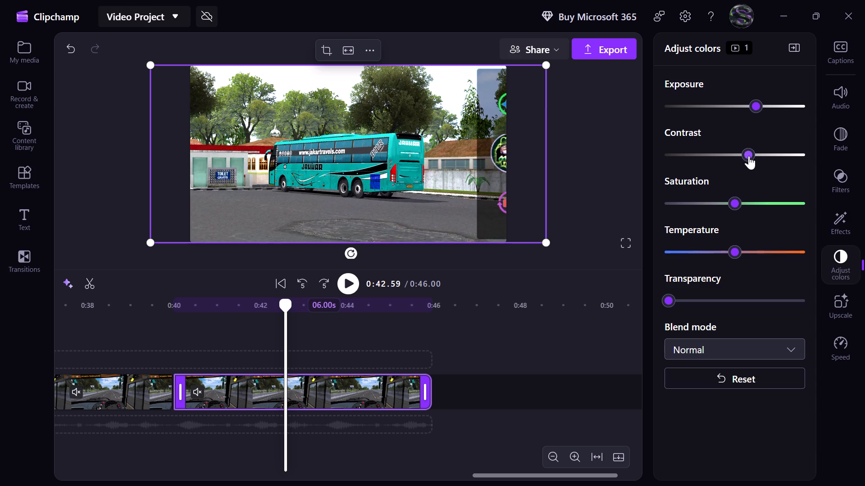
left_click_drag(738, 207, 747, 207)
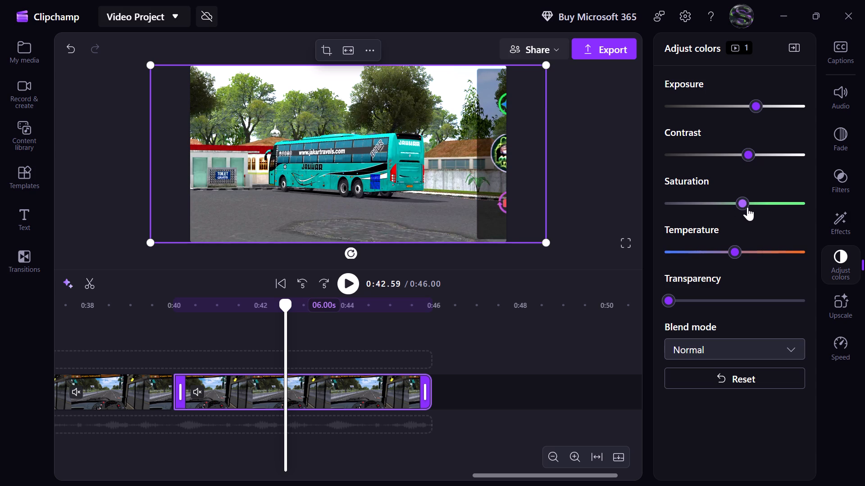
left_click_drag(747, 207, 769, 207)
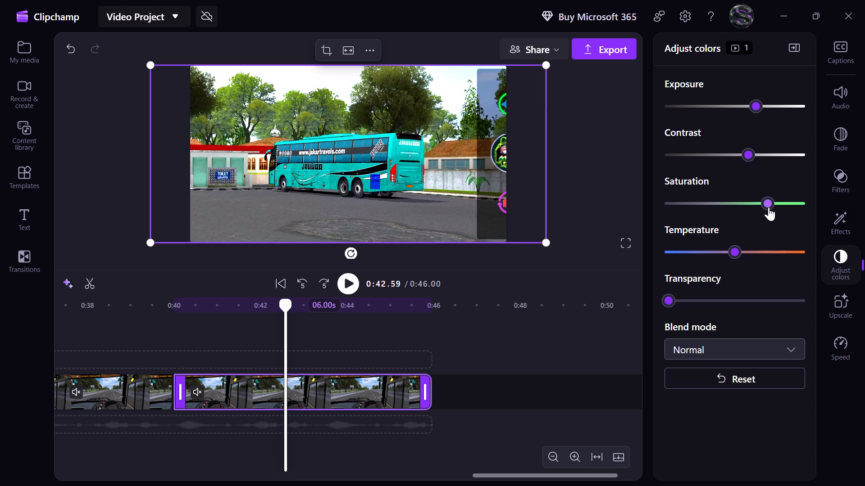
left_click_drag(769, 207, 755, 207)
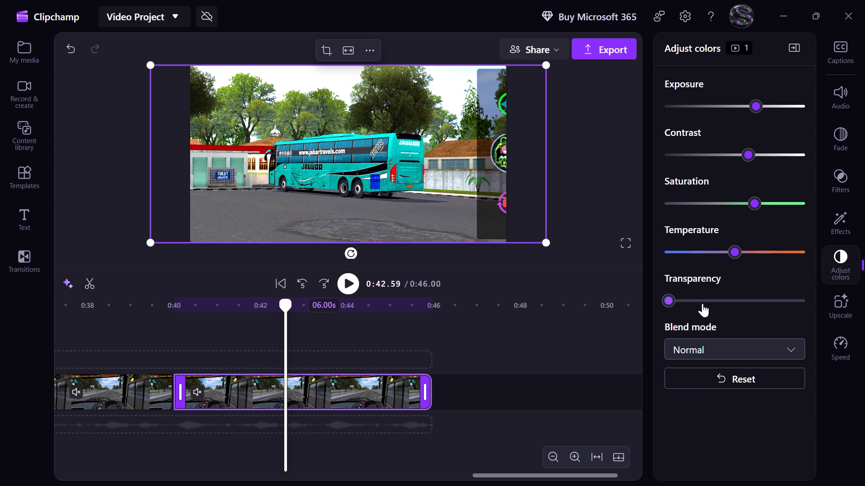
Brighten the clip between 0:34 and 0:40 the same way, raising its exposure, contrast and saturation moderately.
left_click(125, 310)
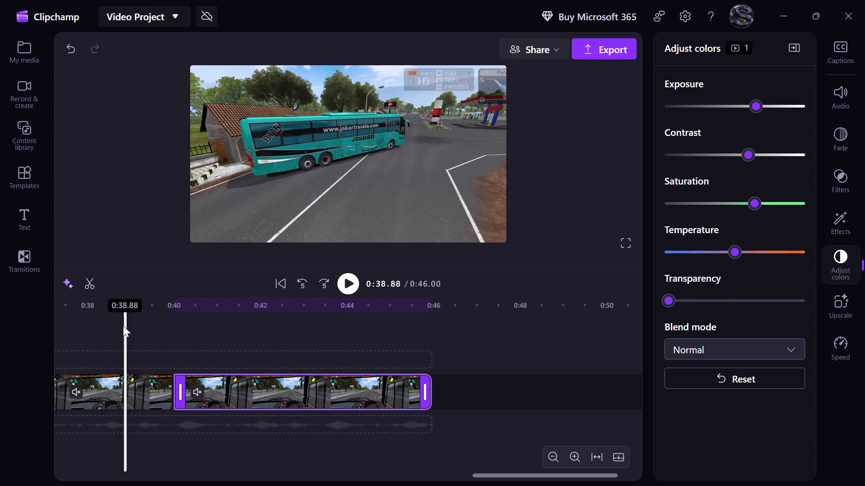
left_click(104, 391)
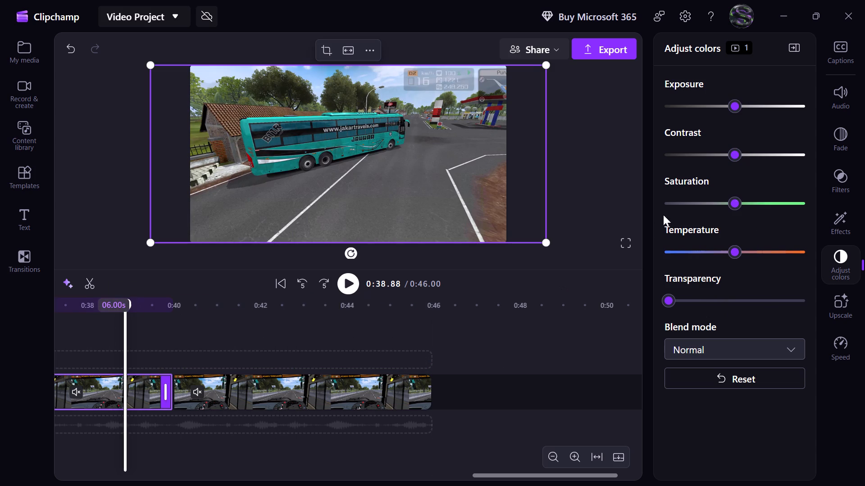
left_click(760, 109)
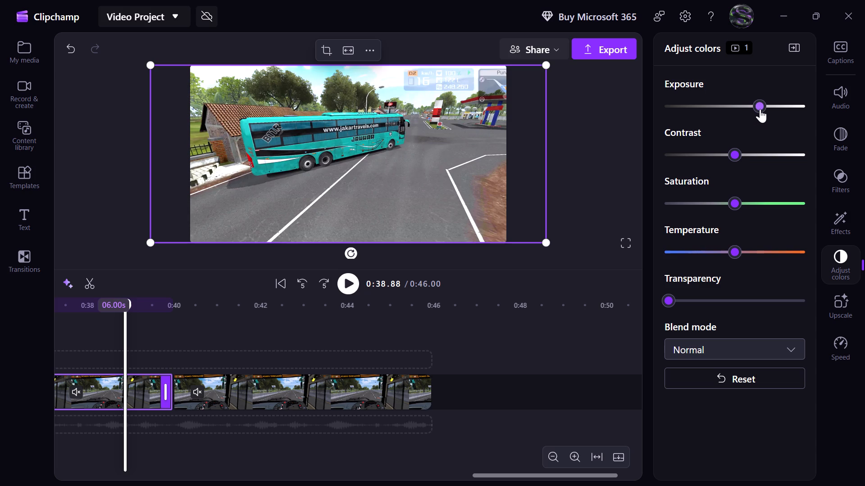
left_click(755, 156)
left_click(755, 156)
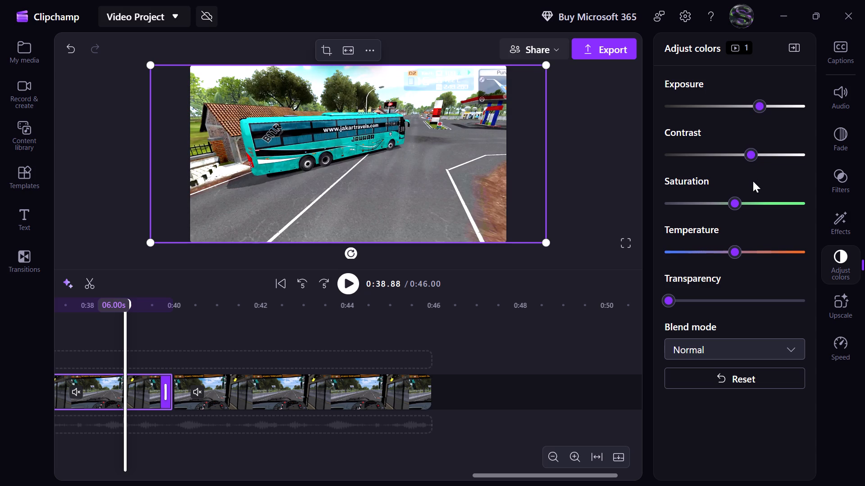
left_click(758, 203)
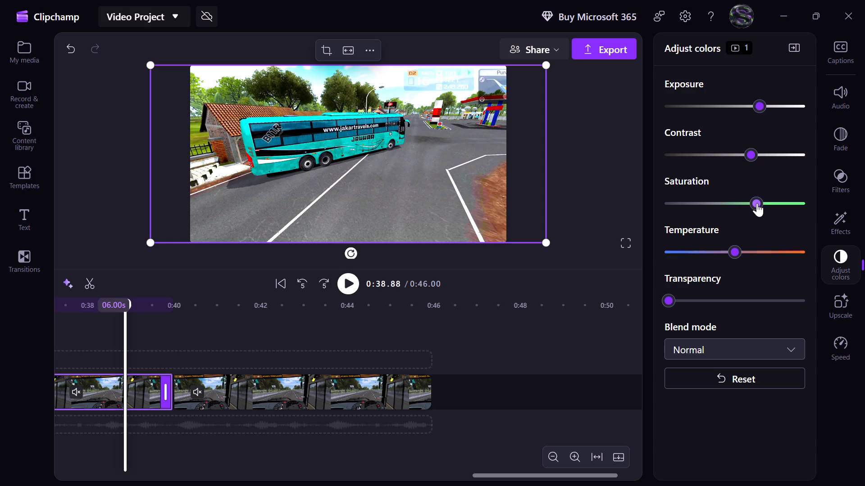
scroll(404, 356, "right", 1)
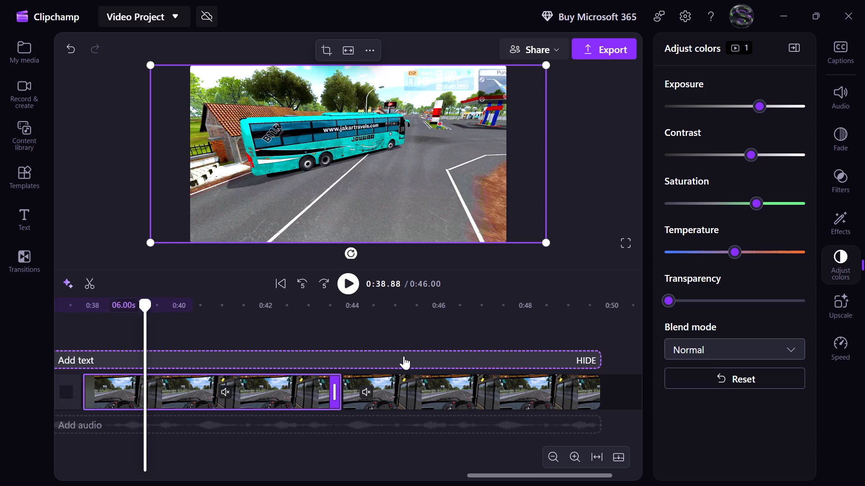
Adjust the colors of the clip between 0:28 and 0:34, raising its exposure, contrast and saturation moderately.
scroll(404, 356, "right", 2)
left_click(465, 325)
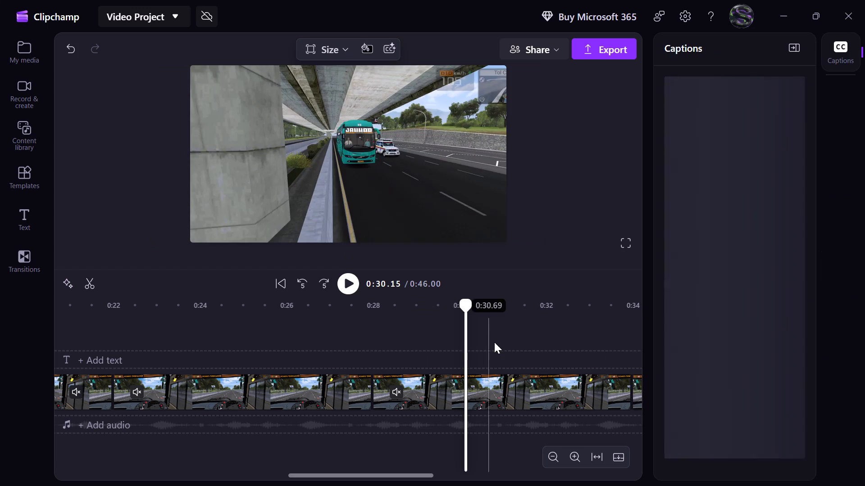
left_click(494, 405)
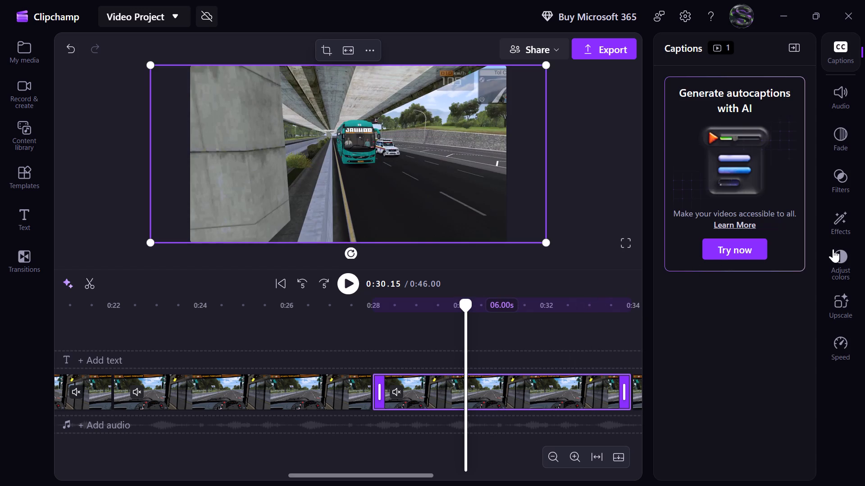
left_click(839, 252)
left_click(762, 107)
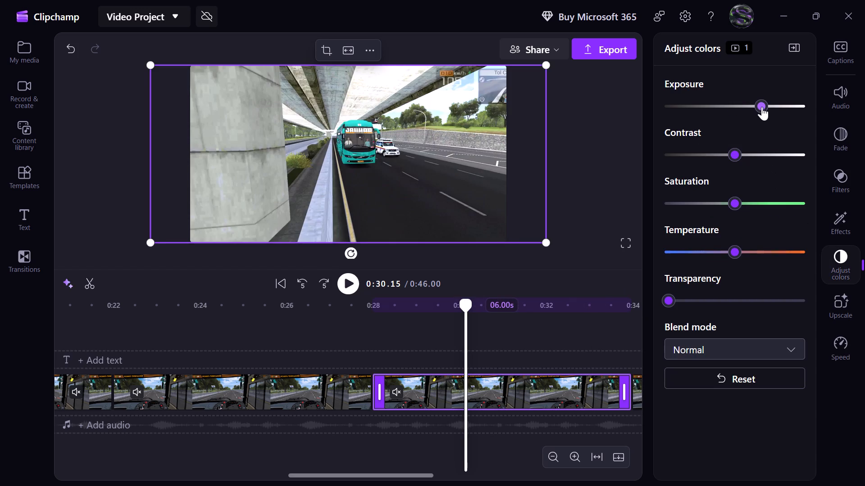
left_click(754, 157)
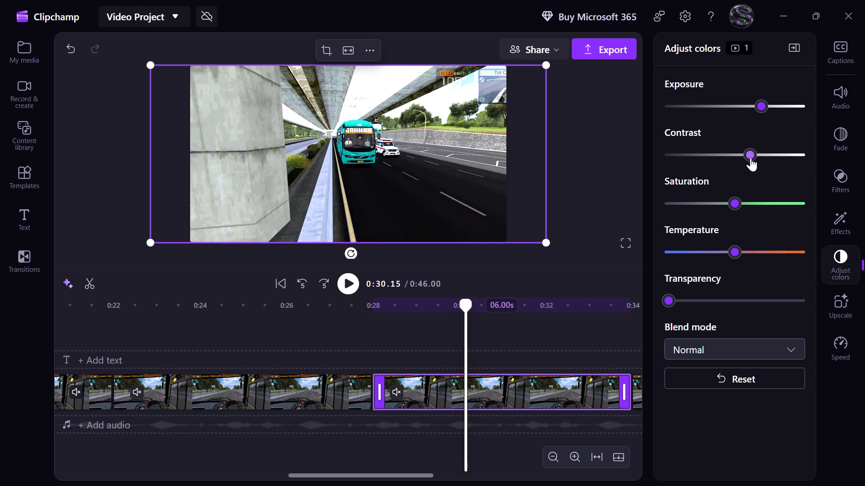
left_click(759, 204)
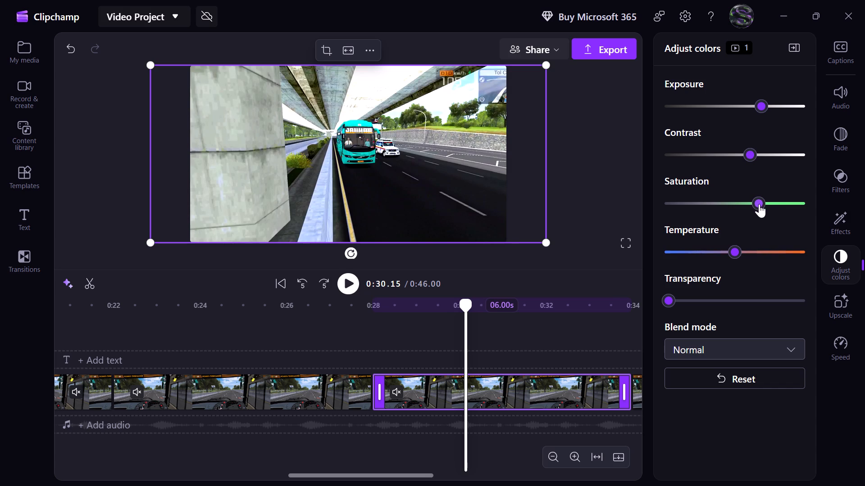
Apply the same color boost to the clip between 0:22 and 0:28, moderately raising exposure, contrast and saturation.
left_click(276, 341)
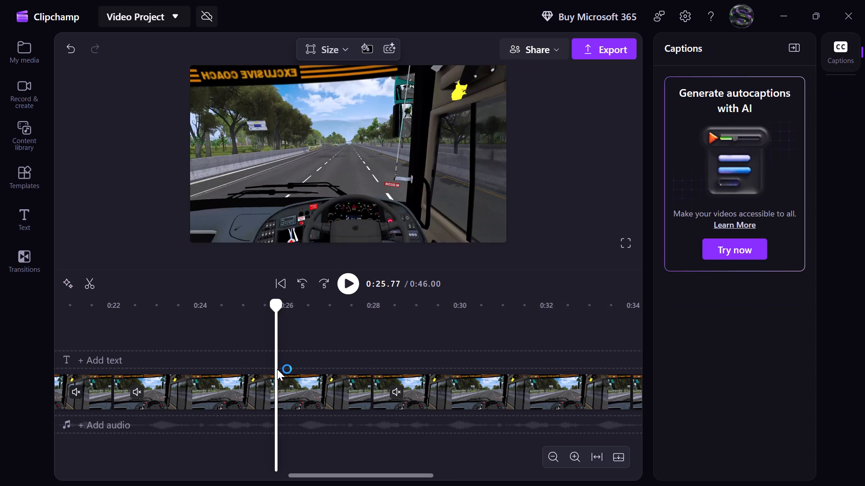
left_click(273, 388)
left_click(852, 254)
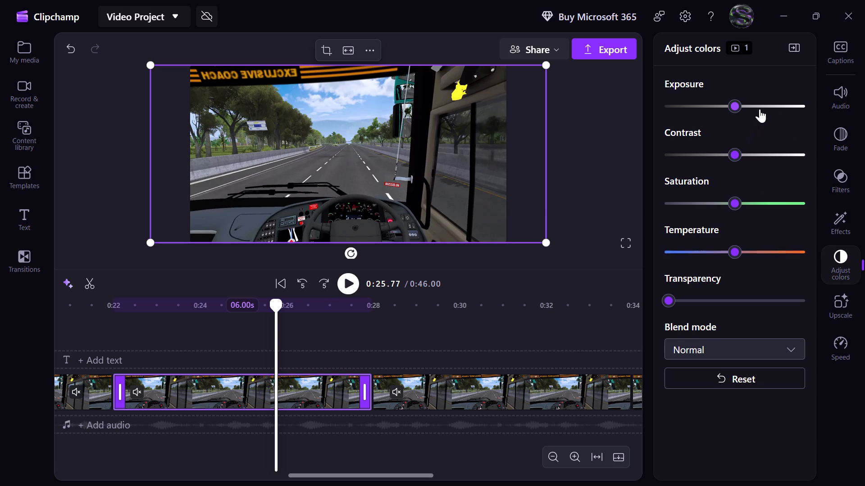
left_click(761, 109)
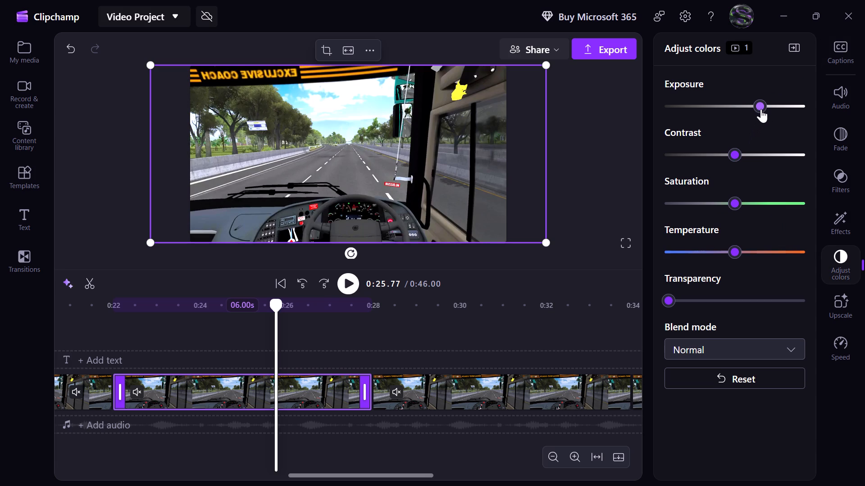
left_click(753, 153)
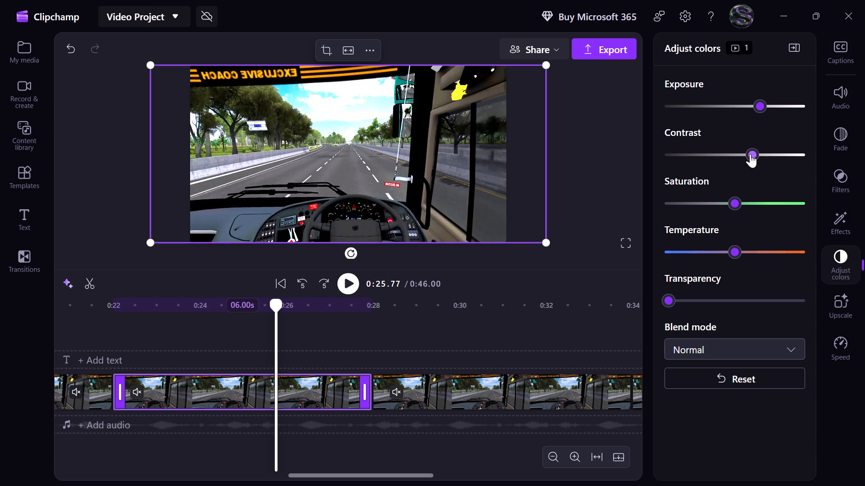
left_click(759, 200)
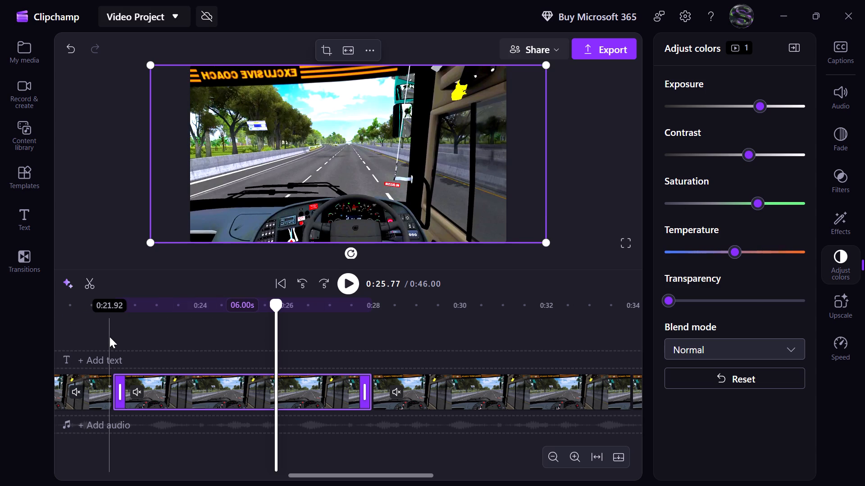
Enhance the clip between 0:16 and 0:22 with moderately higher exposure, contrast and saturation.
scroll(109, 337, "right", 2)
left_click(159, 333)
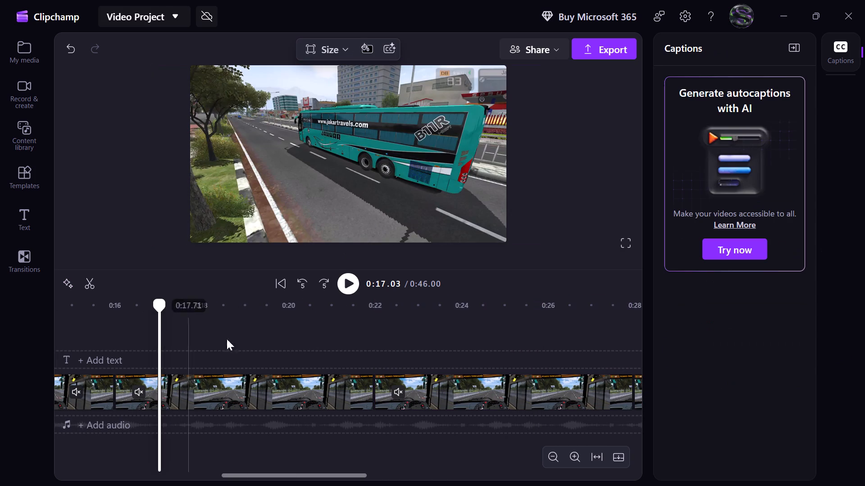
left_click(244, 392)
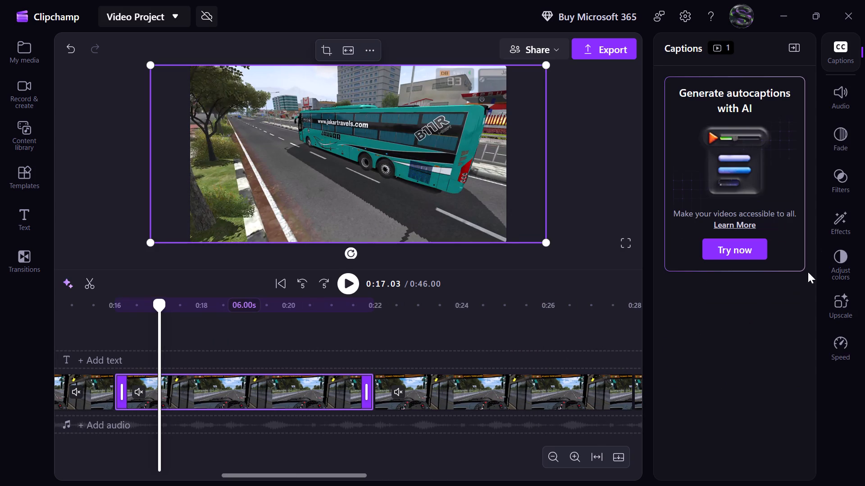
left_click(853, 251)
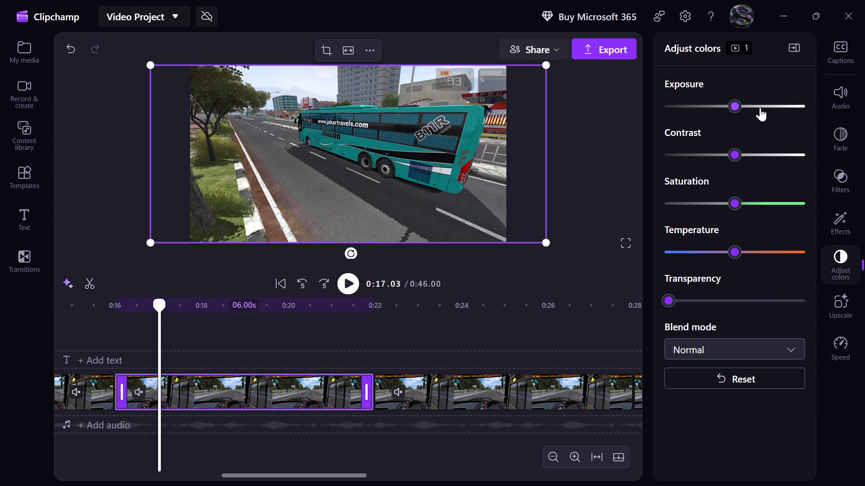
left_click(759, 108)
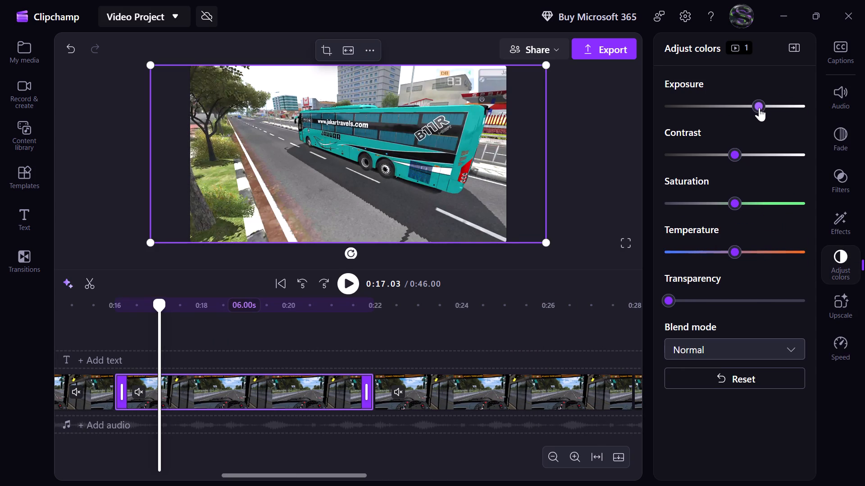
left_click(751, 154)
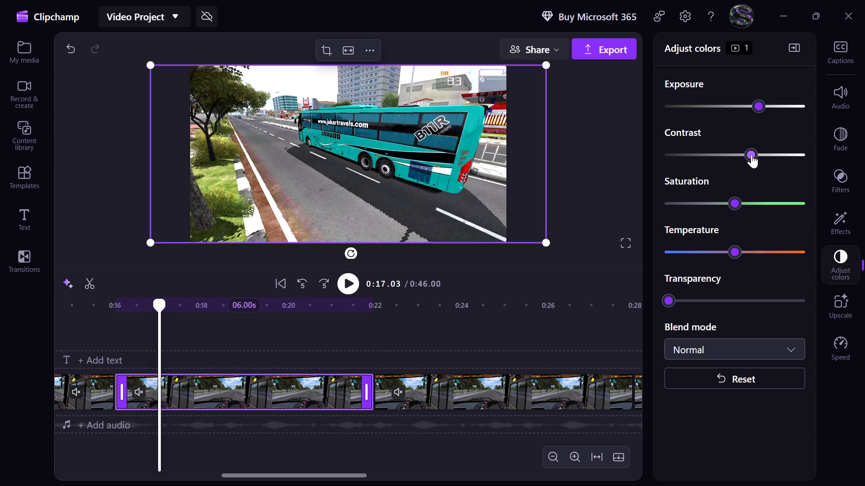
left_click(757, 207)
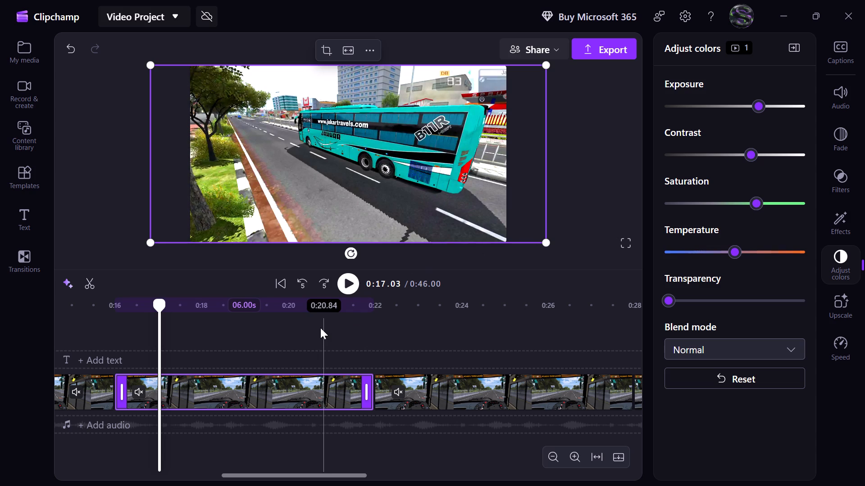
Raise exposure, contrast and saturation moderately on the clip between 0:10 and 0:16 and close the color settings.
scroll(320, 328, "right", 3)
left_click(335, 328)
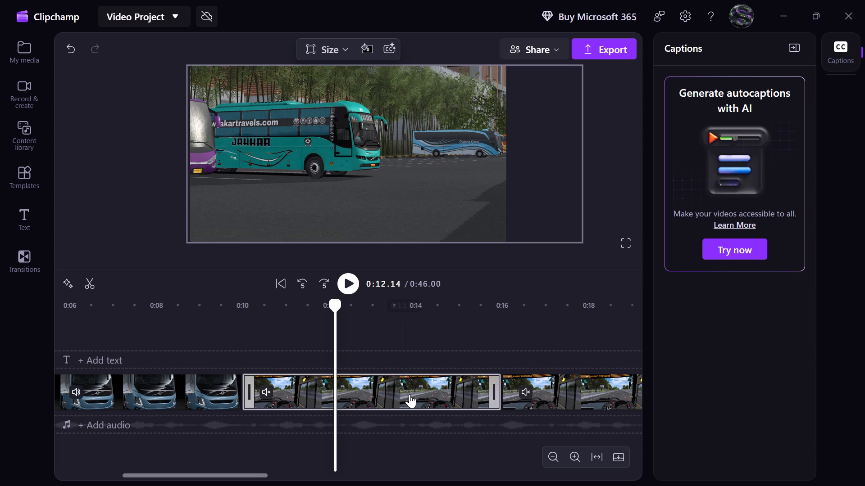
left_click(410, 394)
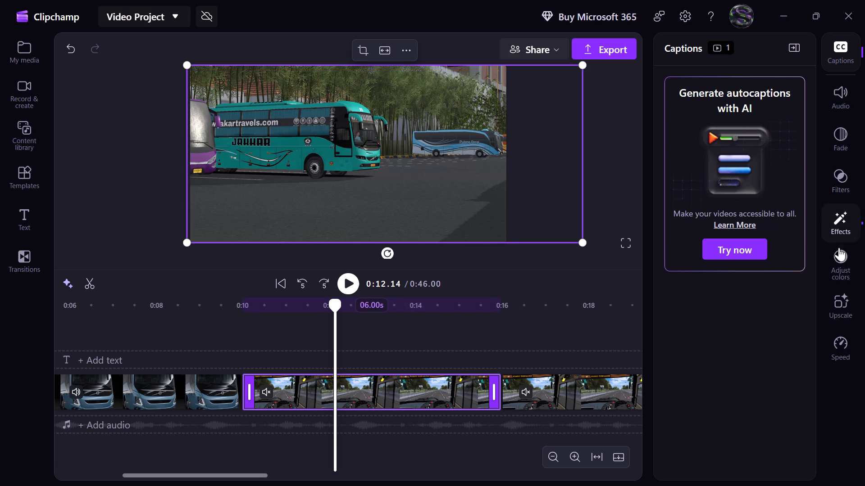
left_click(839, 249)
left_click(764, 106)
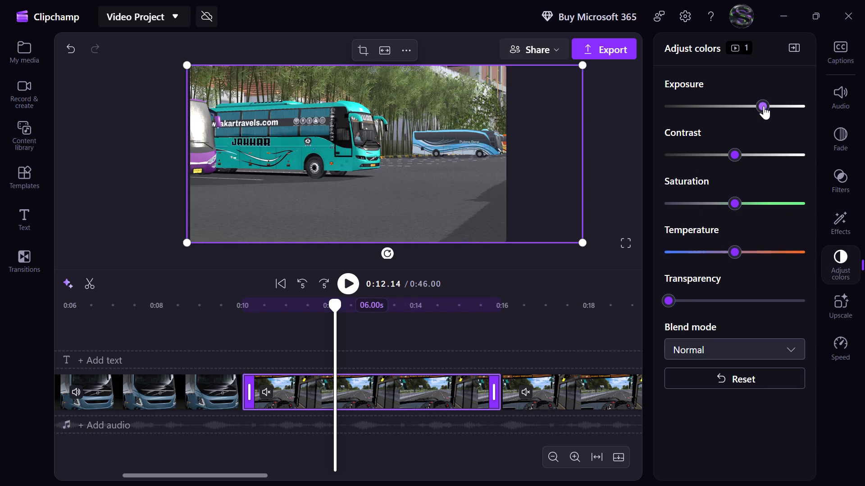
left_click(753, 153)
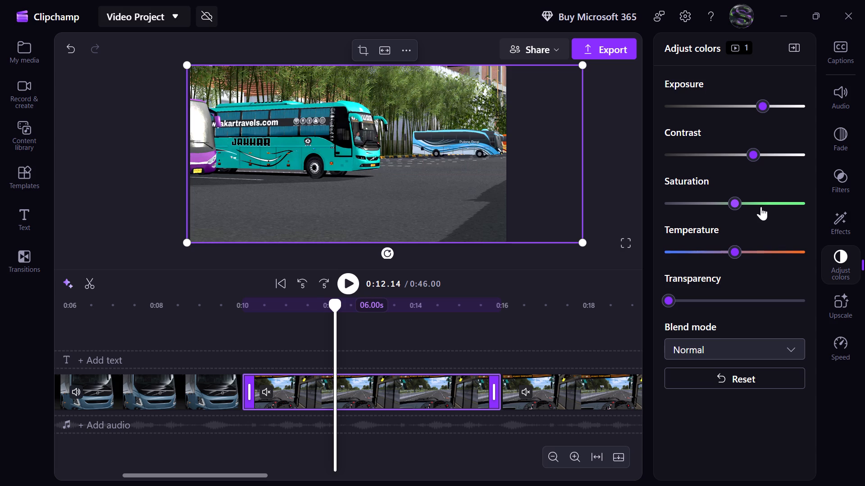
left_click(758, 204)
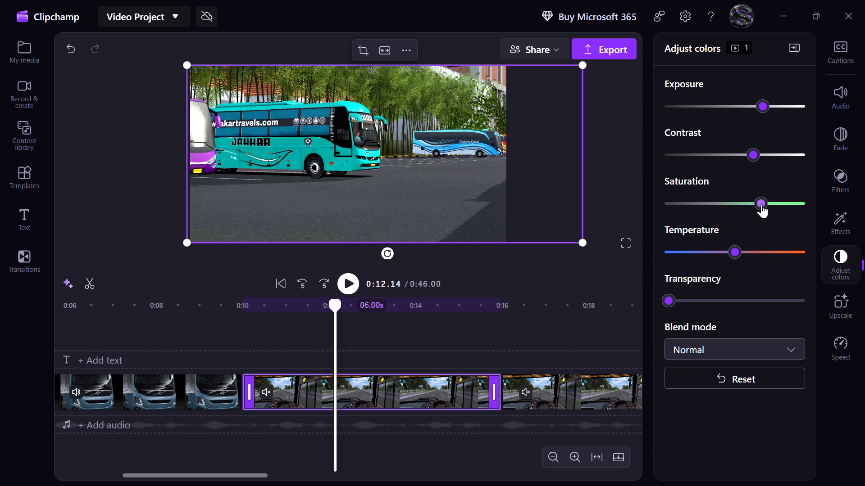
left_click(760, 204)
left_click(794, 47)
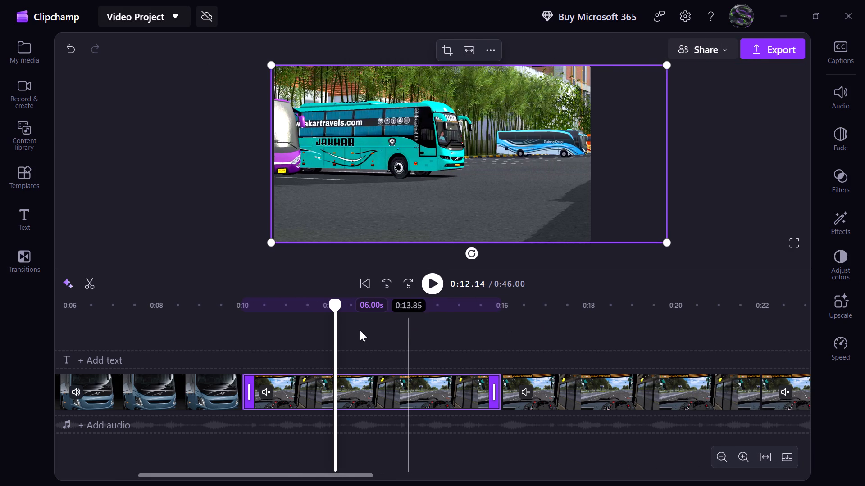
Play the edited clips in full screen from 0:10.00 to review their colors and framing, and leave full screen.
left_click_drag(217, 315, 225, 315)
left_click(242, 319)
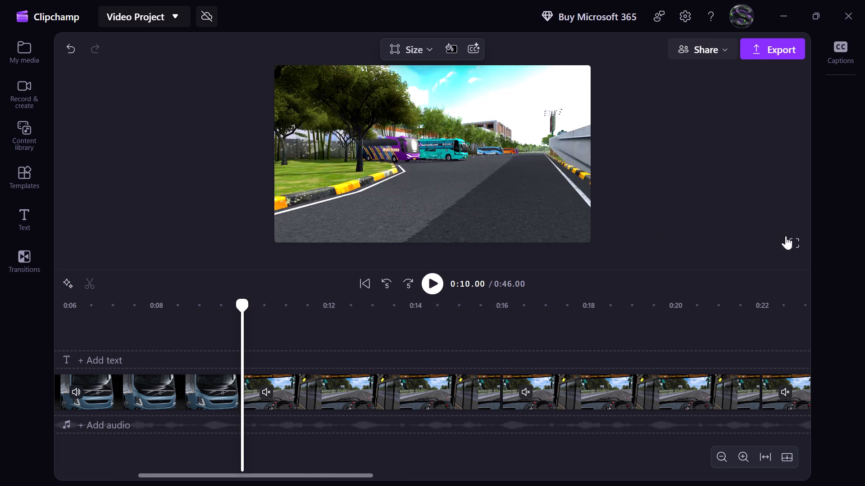
left_click(789, 238)
left_click(116, 464)
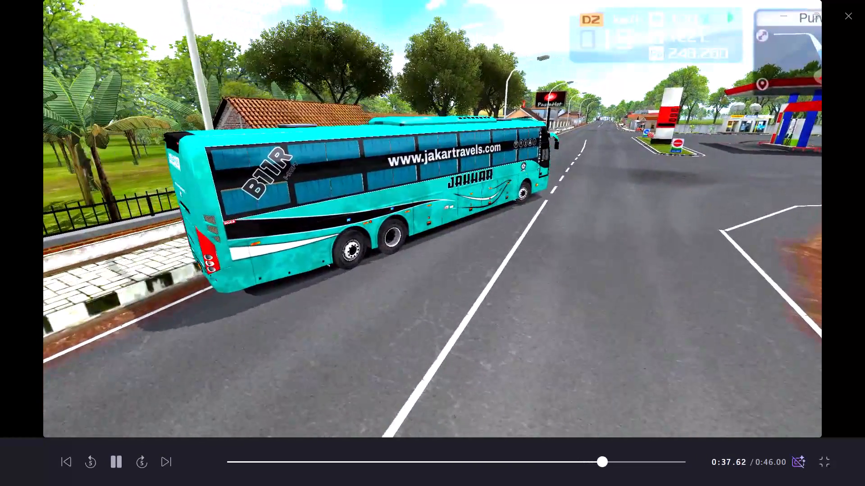
left_click(824, 452)
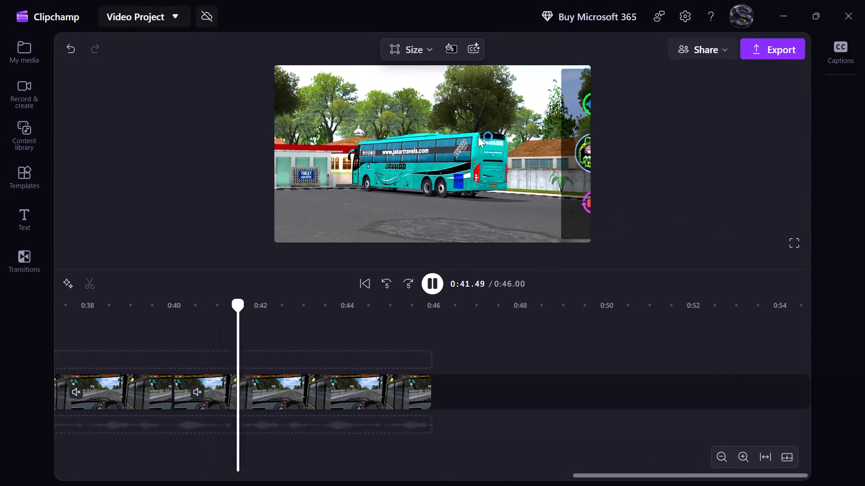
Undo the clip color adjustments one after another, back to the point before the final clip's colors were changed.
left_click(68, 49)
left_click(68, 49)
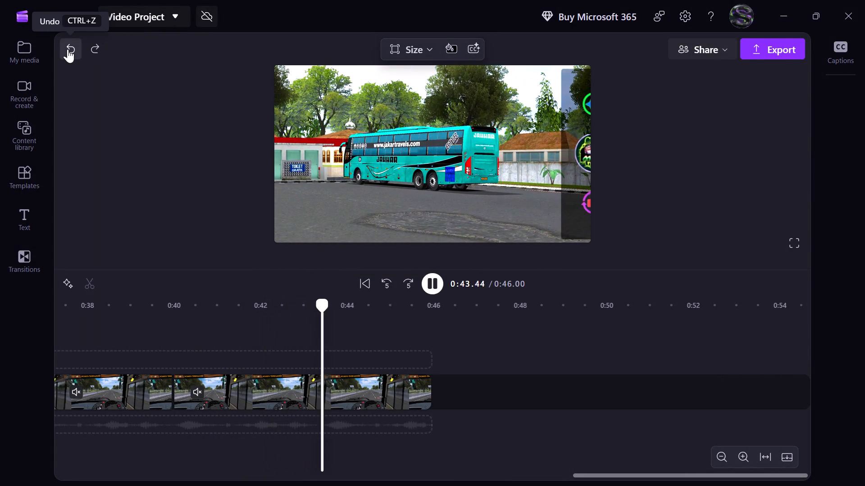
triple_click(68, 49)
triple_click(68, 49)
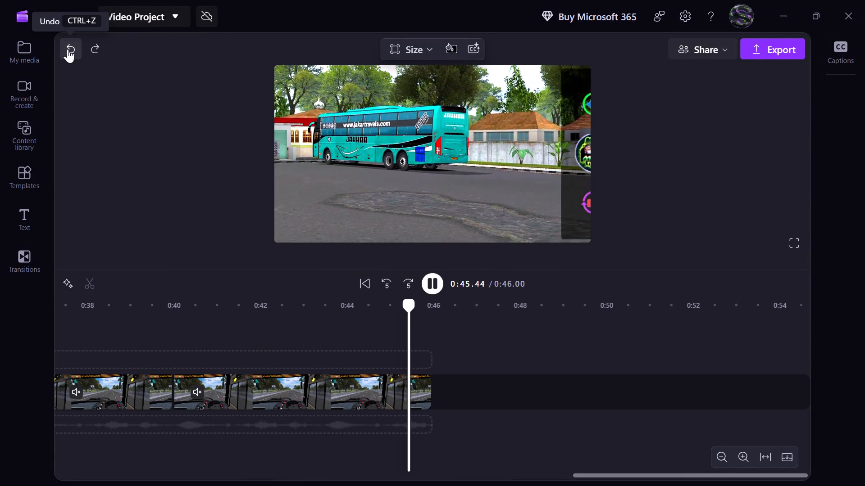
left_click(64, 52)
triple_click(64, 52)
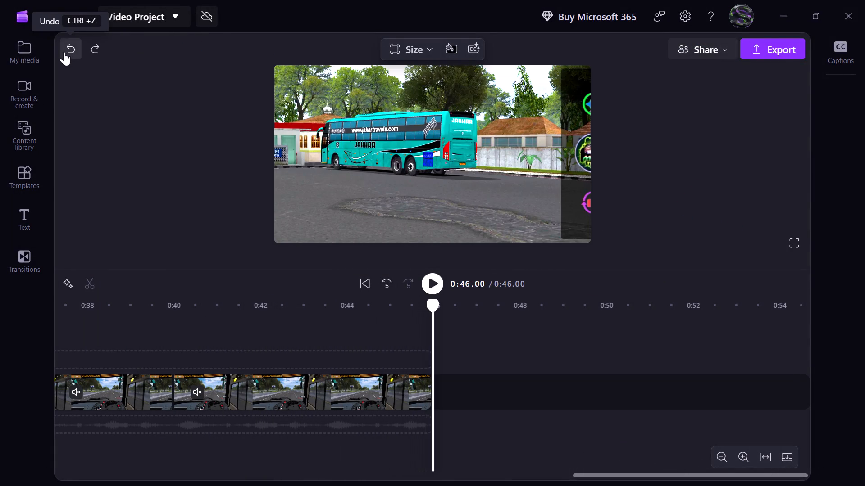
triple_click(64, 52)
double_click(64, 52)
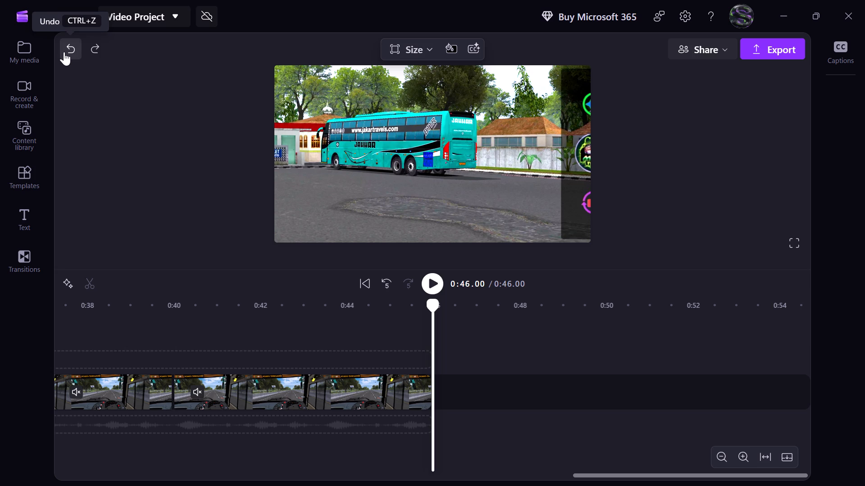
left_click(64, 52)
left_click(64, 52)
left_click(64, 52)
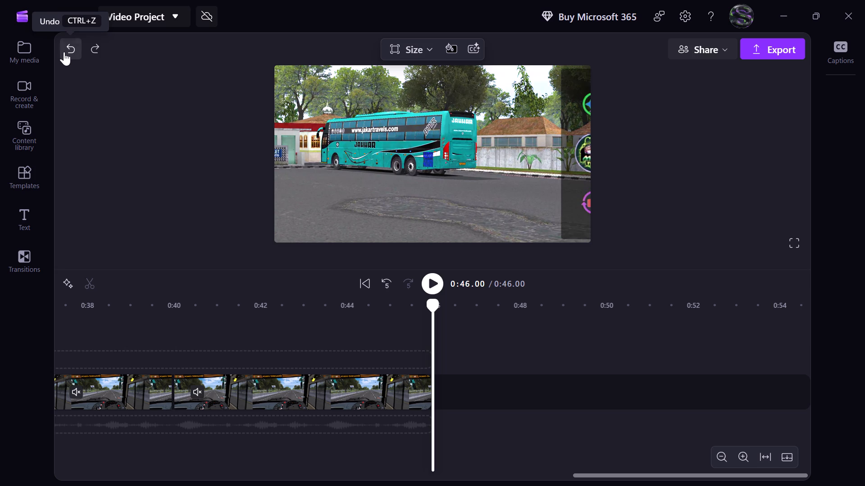
Shift the frame-filling clip between 0:40 and 0:46 to the right within the frame so the recording overlay is hidden.
left_click(274, 326)
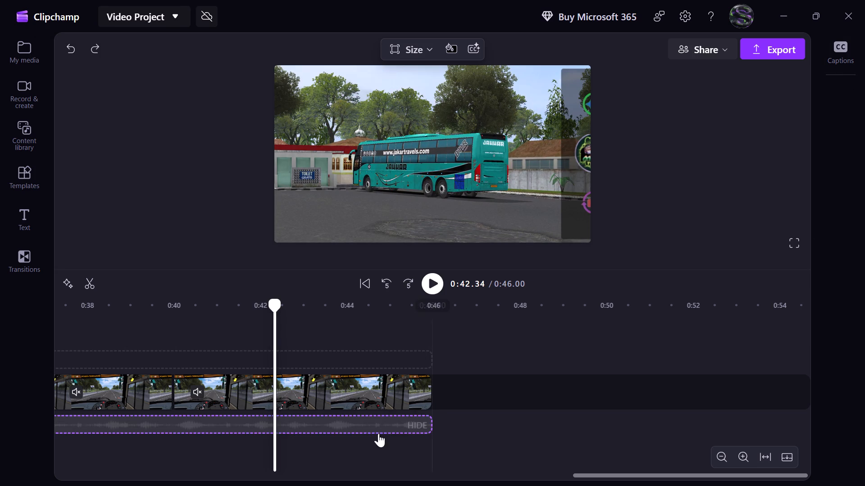
left_click(387, 397)
left_click(837, 252)
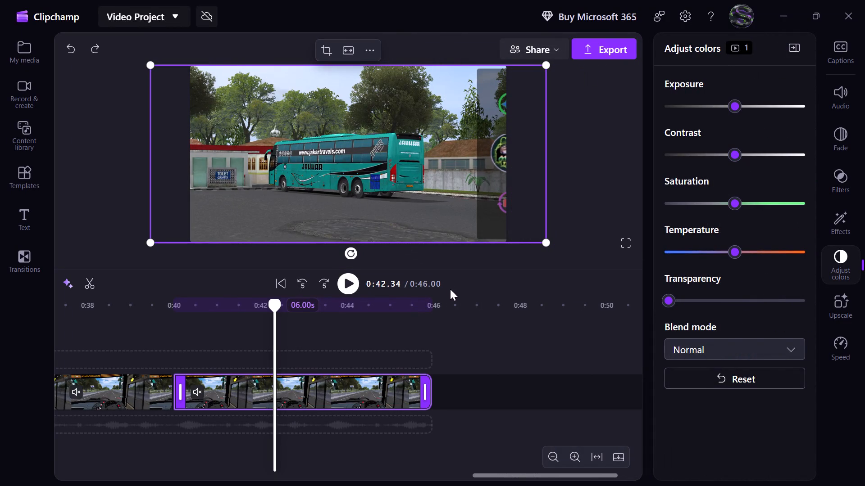
left_click(69, 52)
left_click(89, 52)
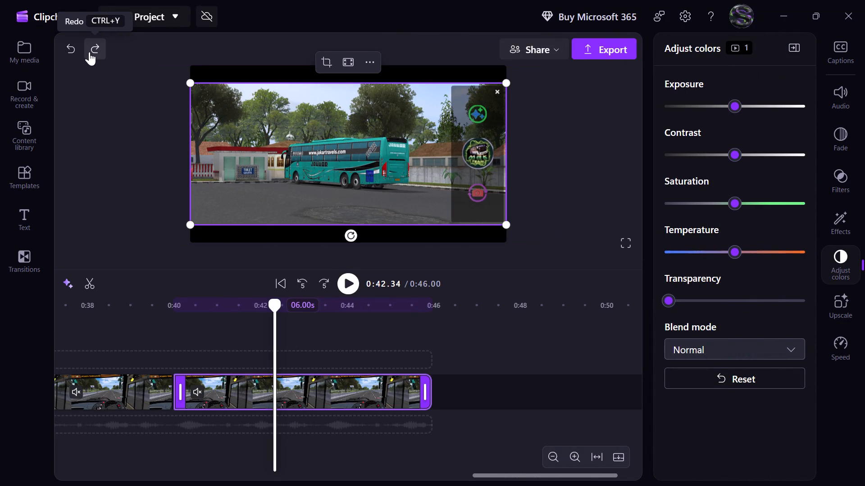
left_click_drag(337, 143, 387, 145)
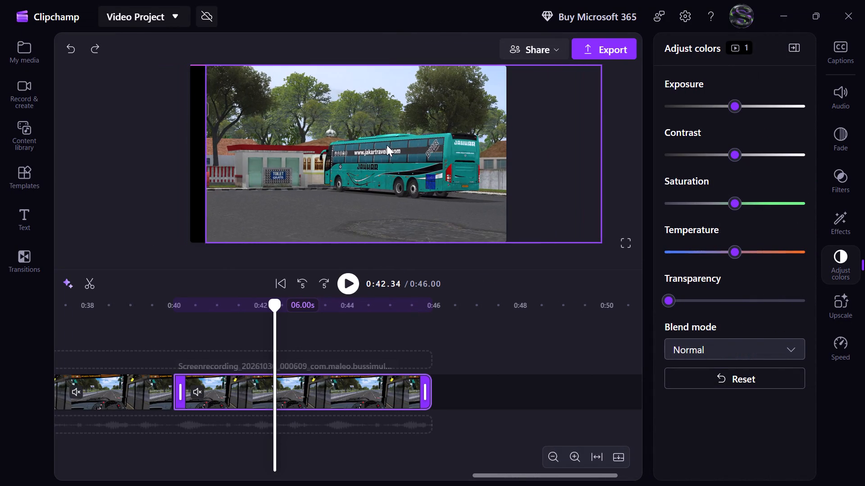
left_click_drag(387, 145, 370, 144)
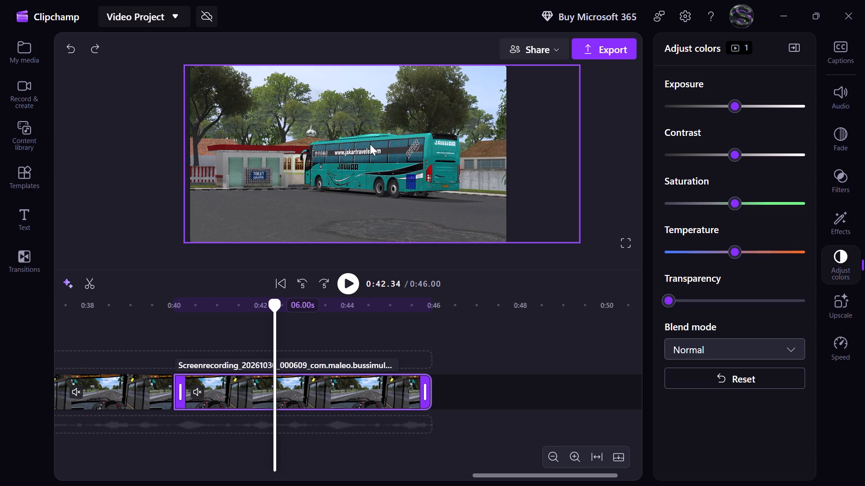
left_click_drag(370, 144, 372, 144)
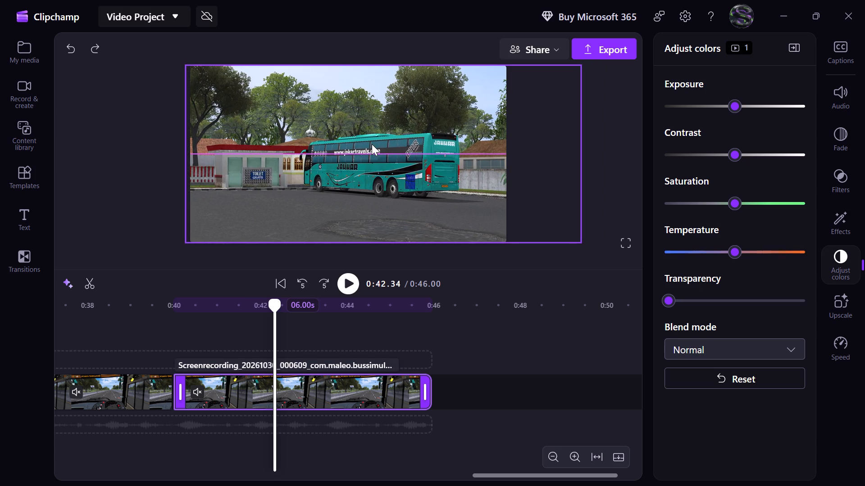
left_click_drag(372, 144, 373, 144)
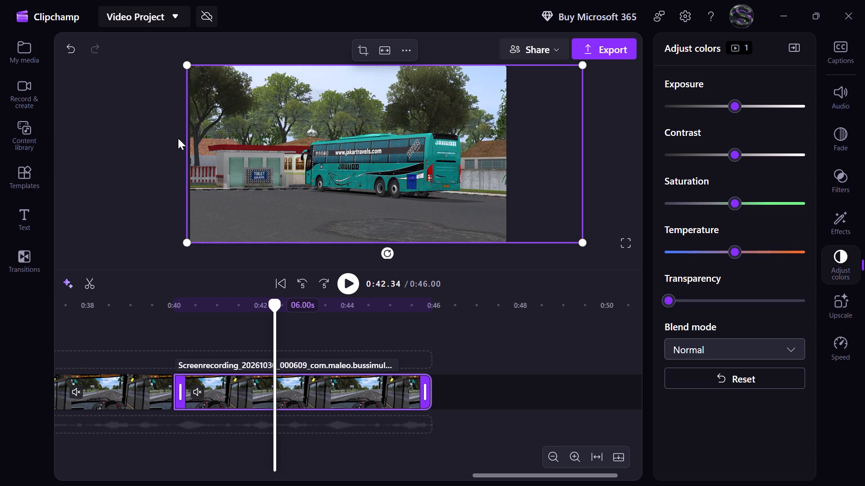
left_click(152, 138)
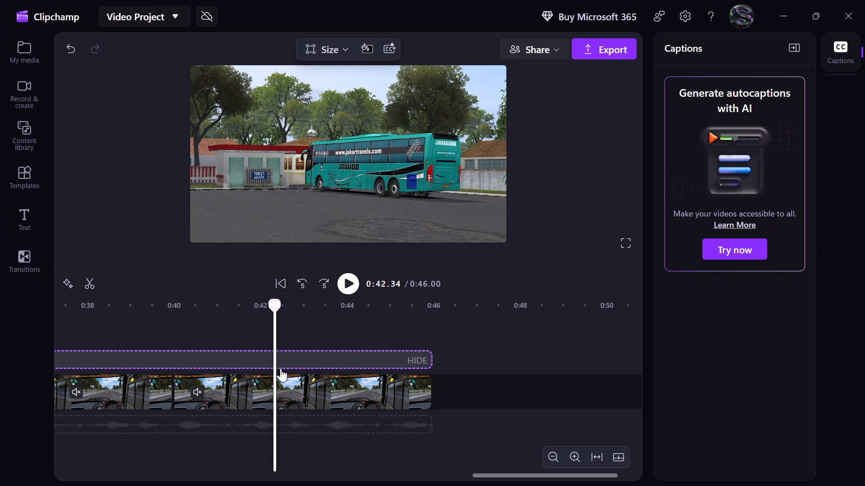
Add the 13:04 screen recording again at 0:46, directly after the last clip on the timeline.
left_click(433, 335)
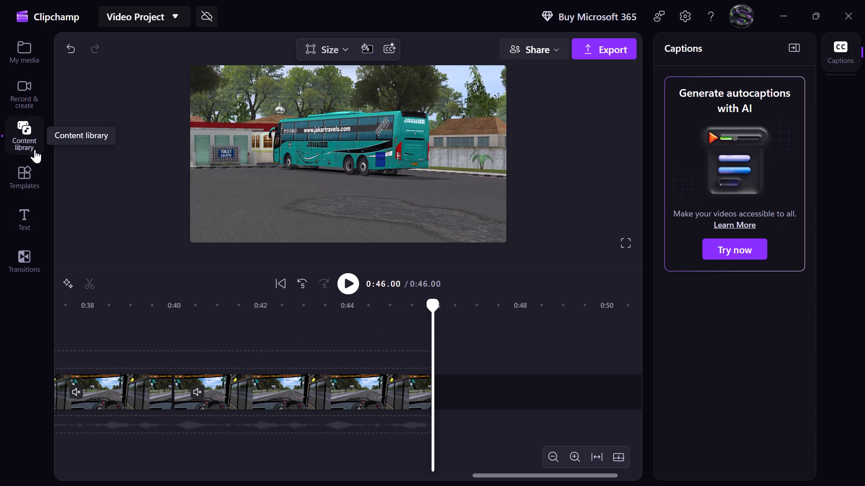
left_click(35, 219)
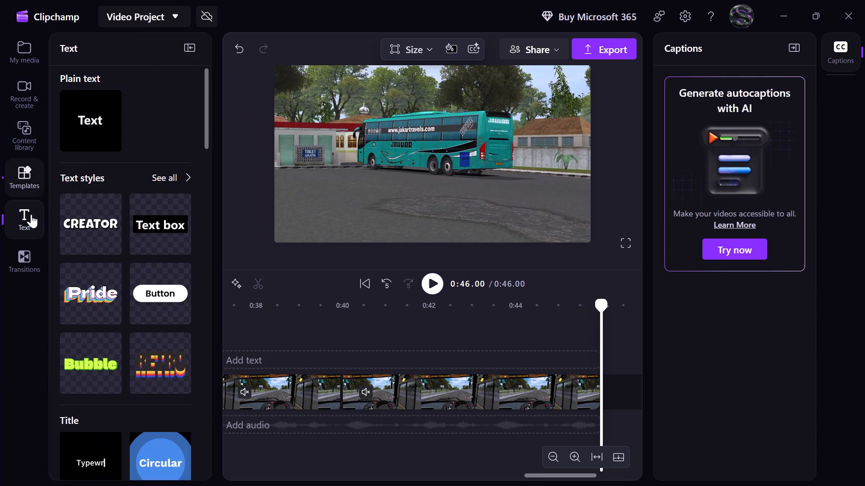
left_click(31, 222)
left_click(23, 57)
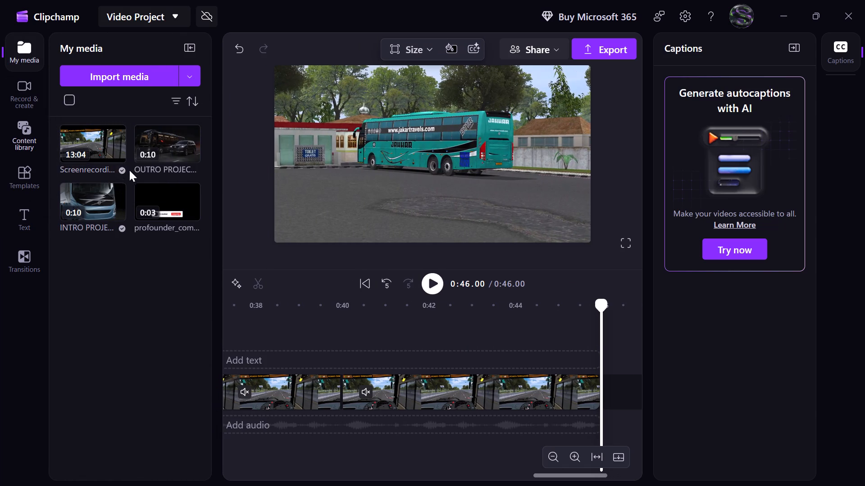
left_click(118, 156)
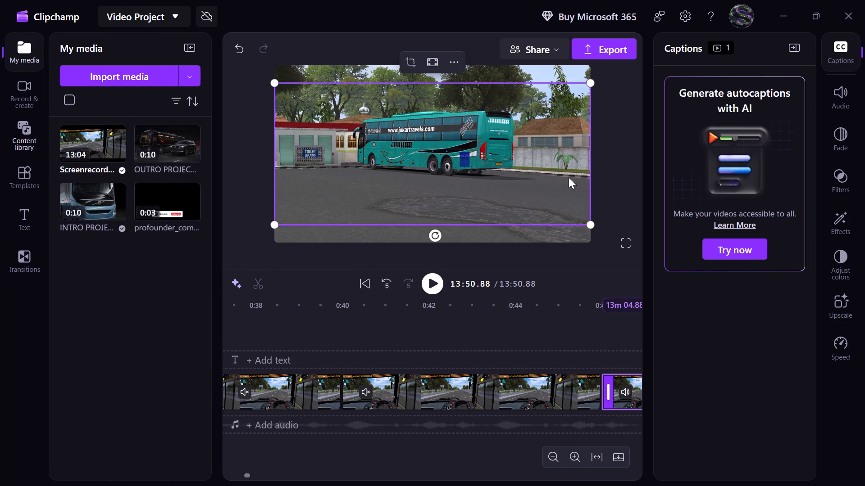
left_click(789, 52)
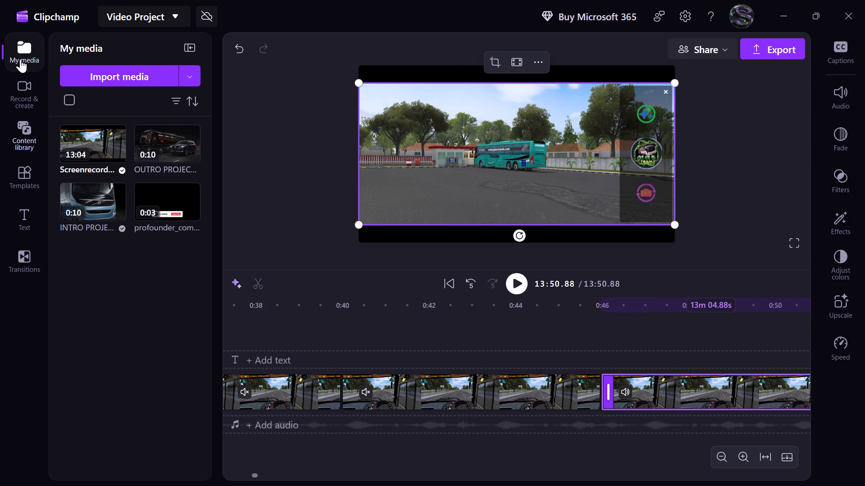
Place the profounder subscribe animation on a track above the video, from about 0:42.6 to 0:46, and mute it.
left_click(20, 59)
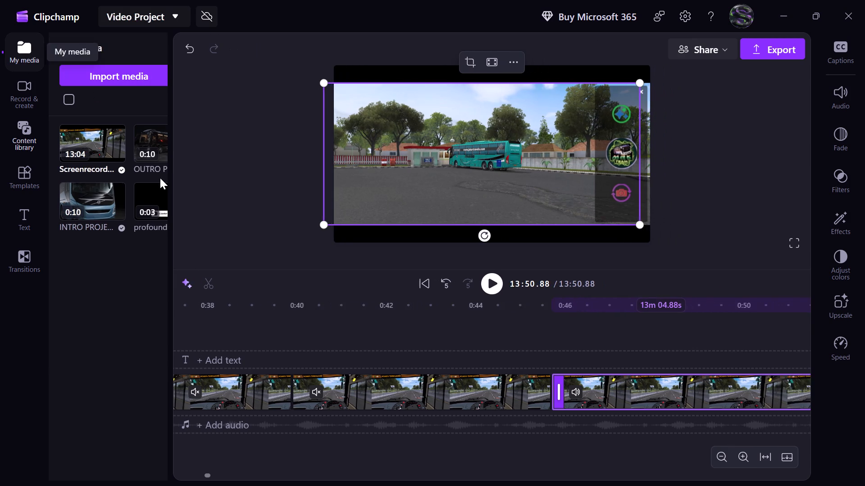
left_click(25, 58)
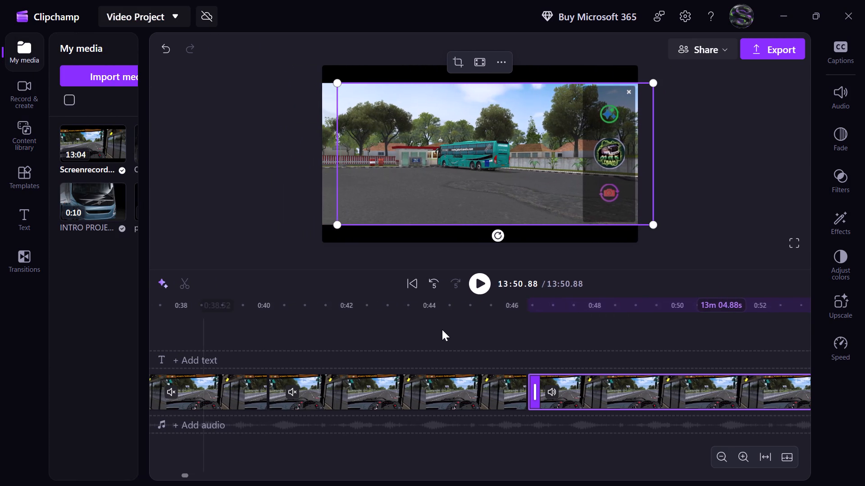
left_click(534, 328)
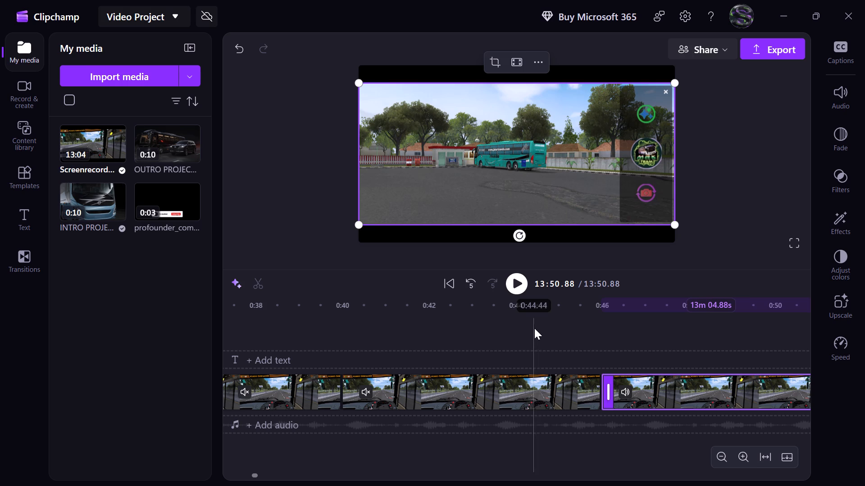
left_click_drag(173, 200, 485, 361)
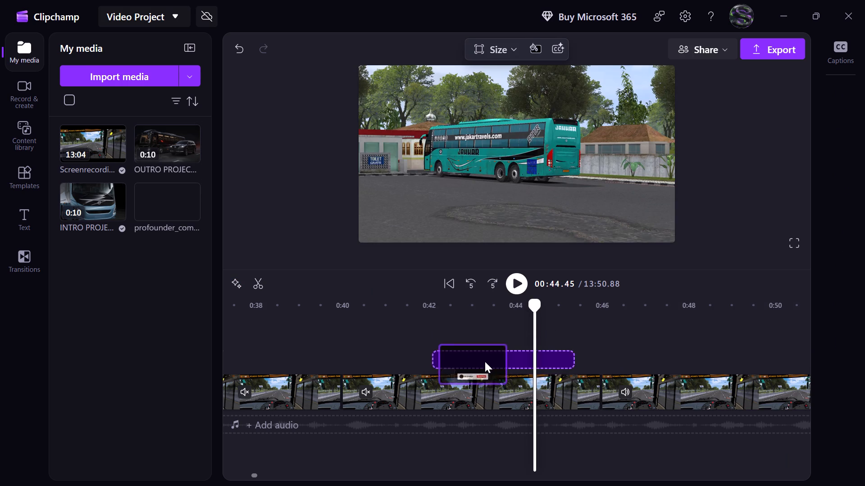
left_click_drag(485, 361, 483, 362)
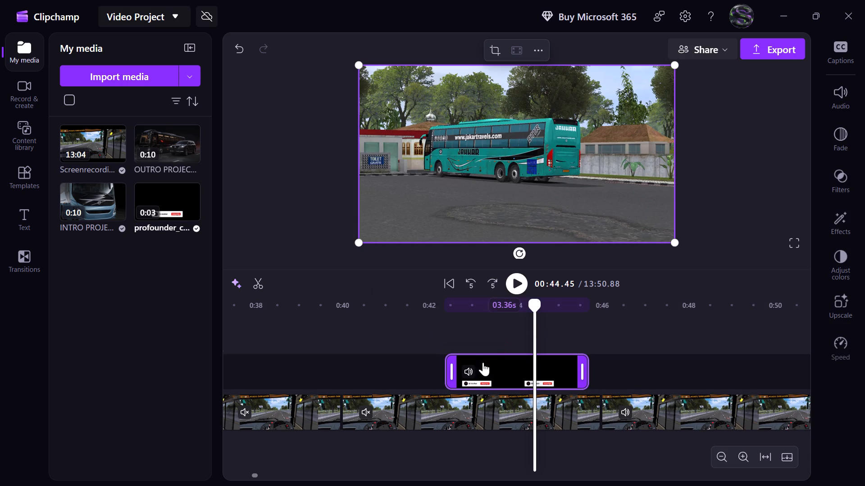
left_click_drag(512, 368, 519, 370)
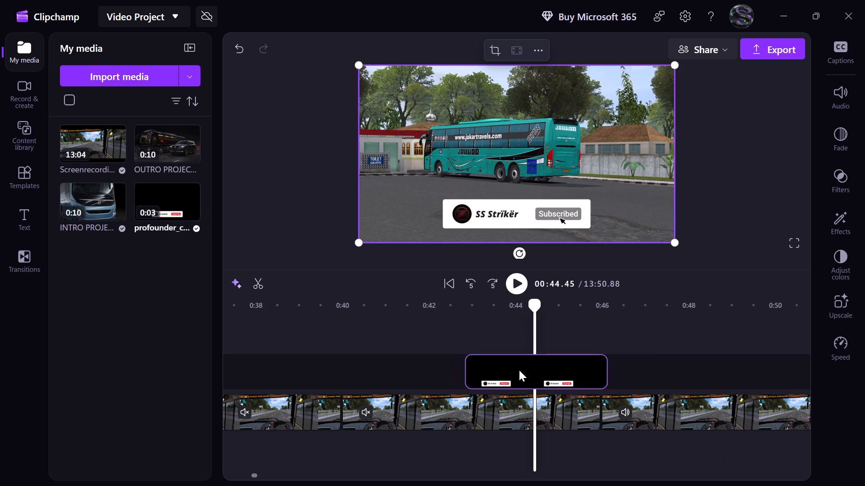
left_click_drag(519, 370, 524, 372)
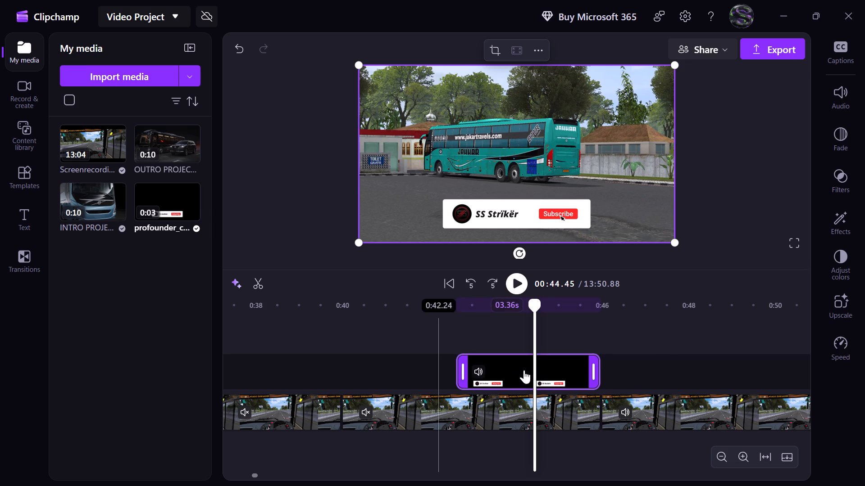
left_click(482, 369)
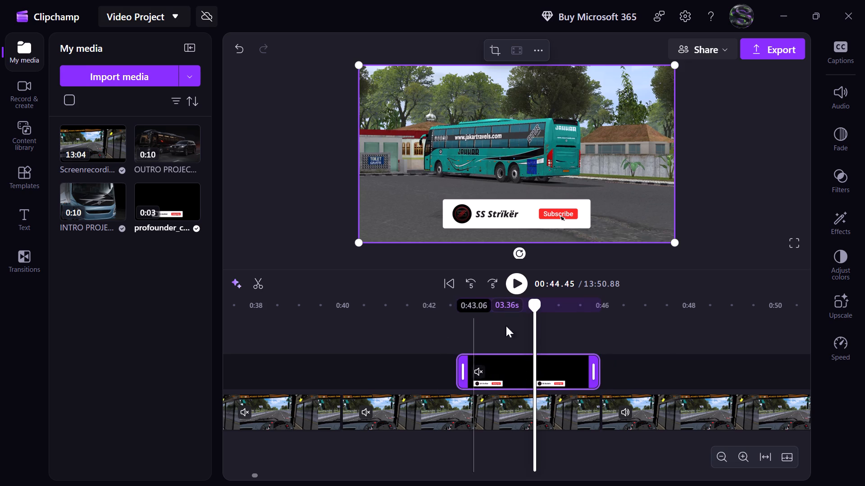
Play the section with the subscribe animation from 0:44.45 to just past 0:46, and close the media list.
left_click(517, 282)
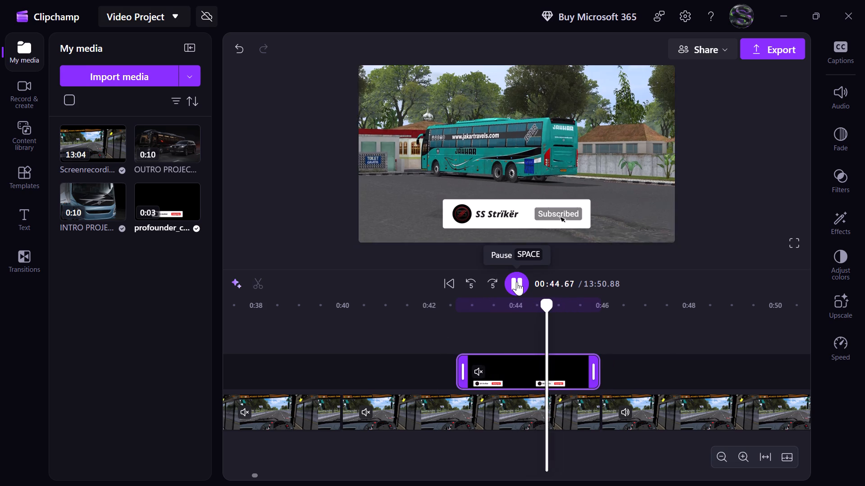
left_click(517, 282)
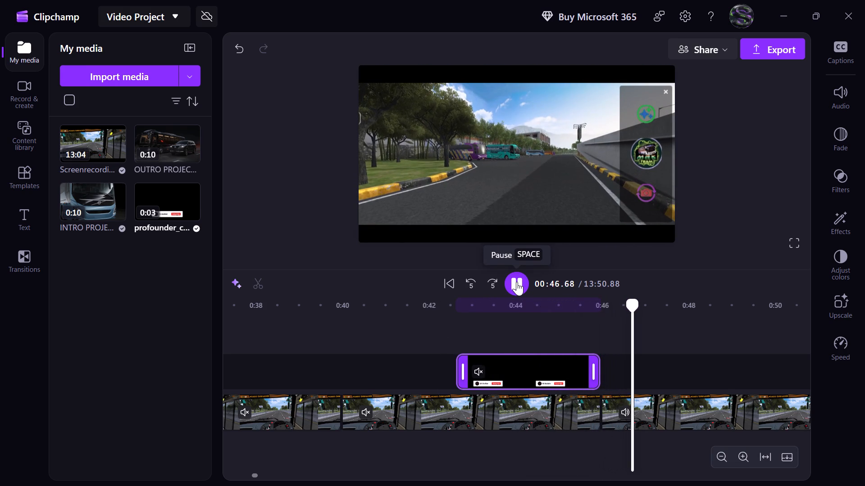
left_click(23, 52)
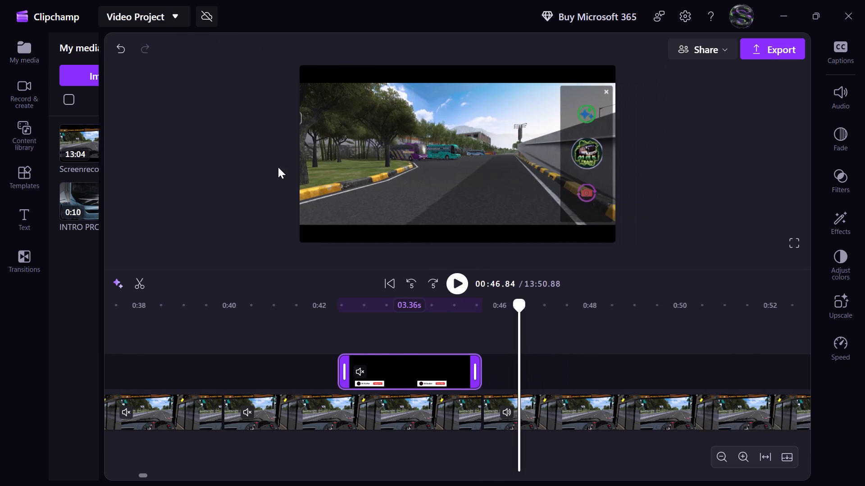